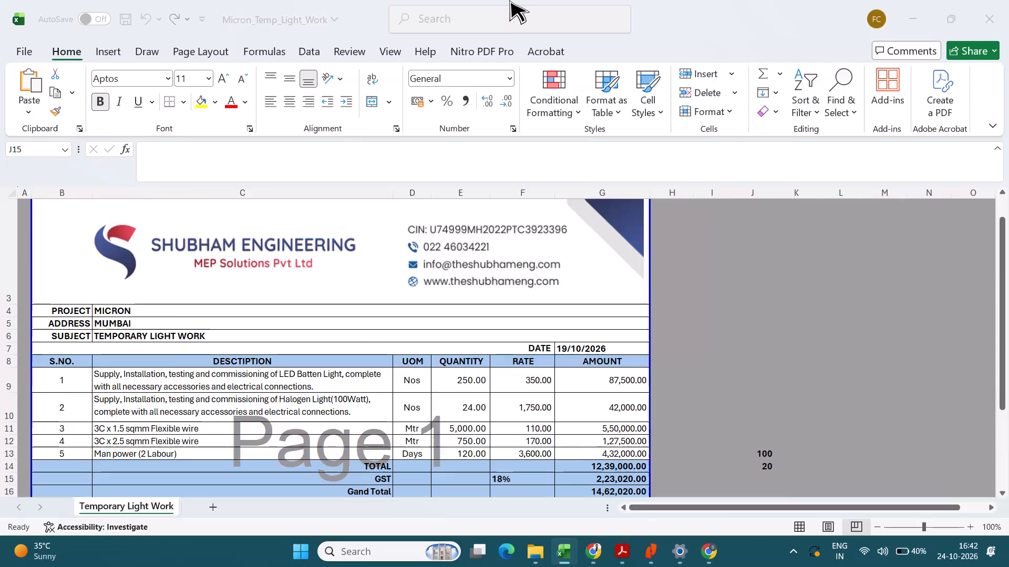
# Switch to the BOQ_NT_RA workbook.
pyautogui.hotkey('alt', 'Tab')
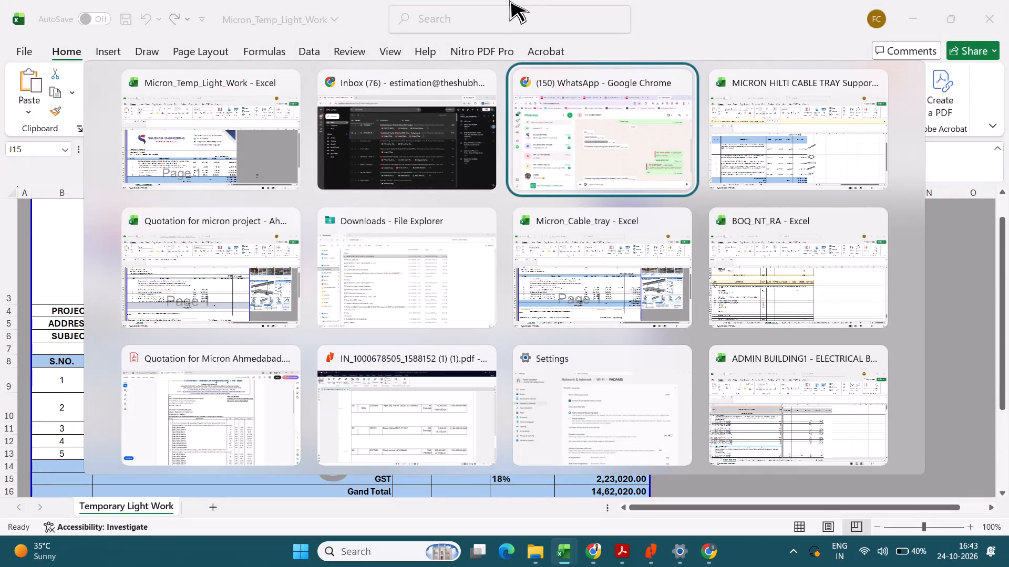
pyautogui.hotkey('alt', 'Tab')
pyautogui.hotkey('alt', 'Tab')
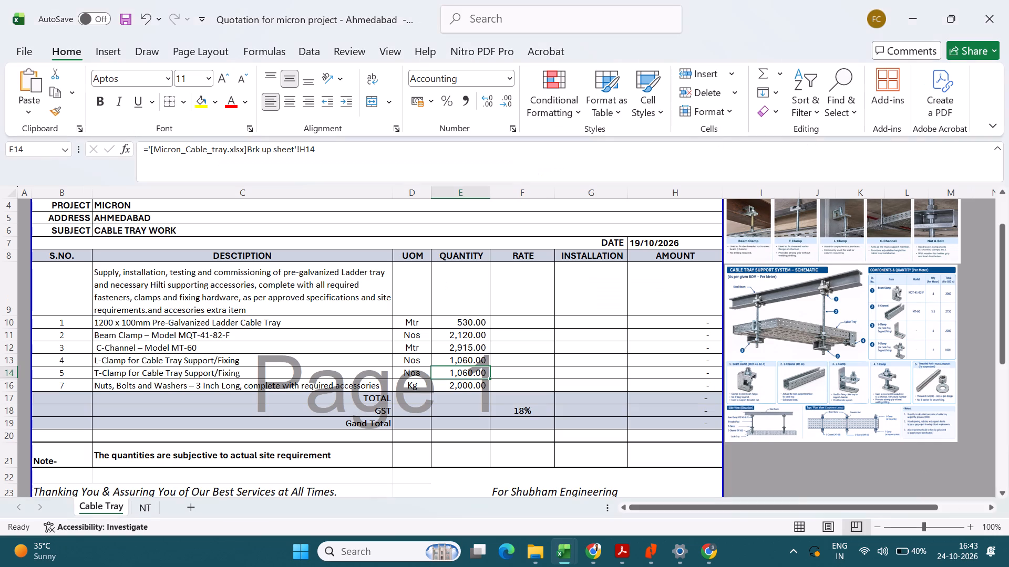
pyautogui.hotkey('alt', 'Tab')
pyautogui.keyDown('alt'); pyautogui.click(759, 280); pyautogui.keyUp('alt')
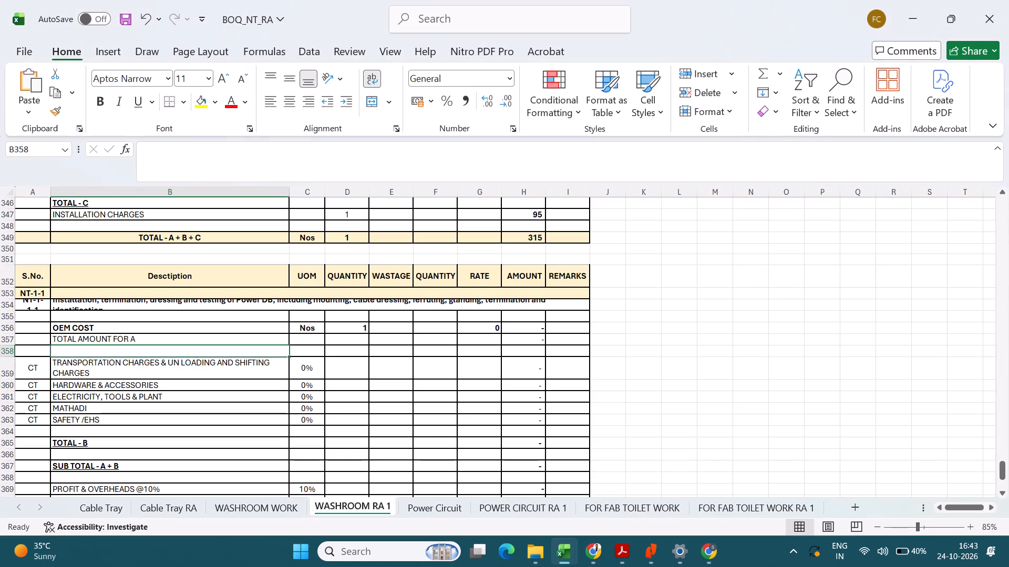
# Examine the flexible wire rates on the Power Circuit sheet and their rate build-up on the POWER CIRCUIT RA 1 sheet.
pyautogui.click(447, 506)
pyautogui.scroll(-1, 390, 393)
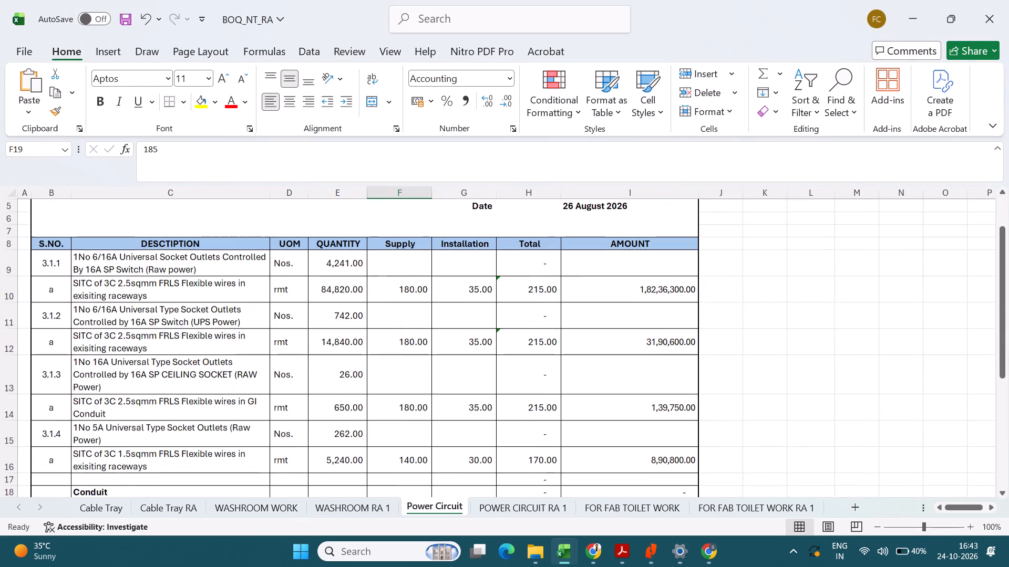
pyautogui.scroll(-1, 392, 391)
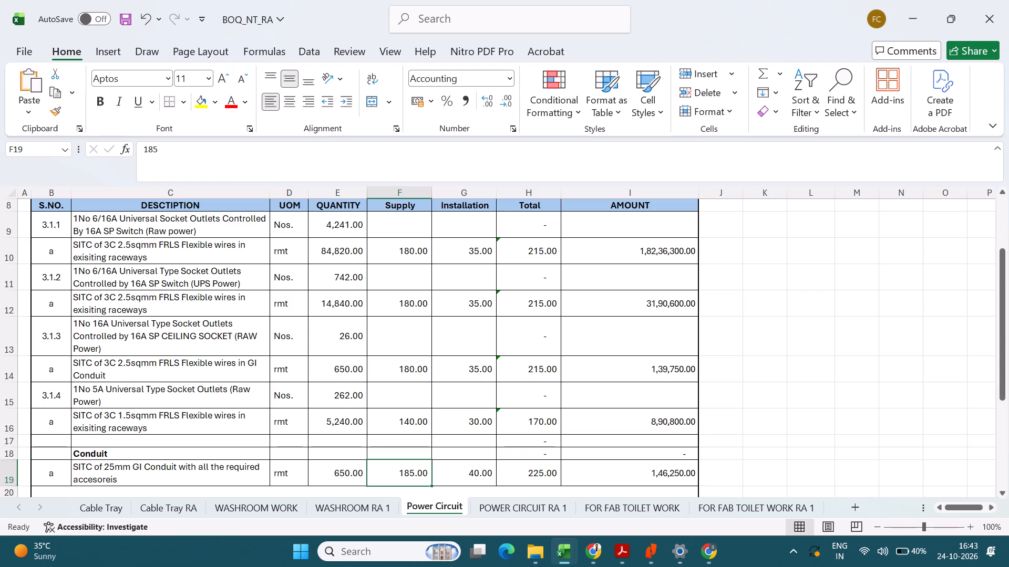
pyautogui.scroll(1, 442, 325)
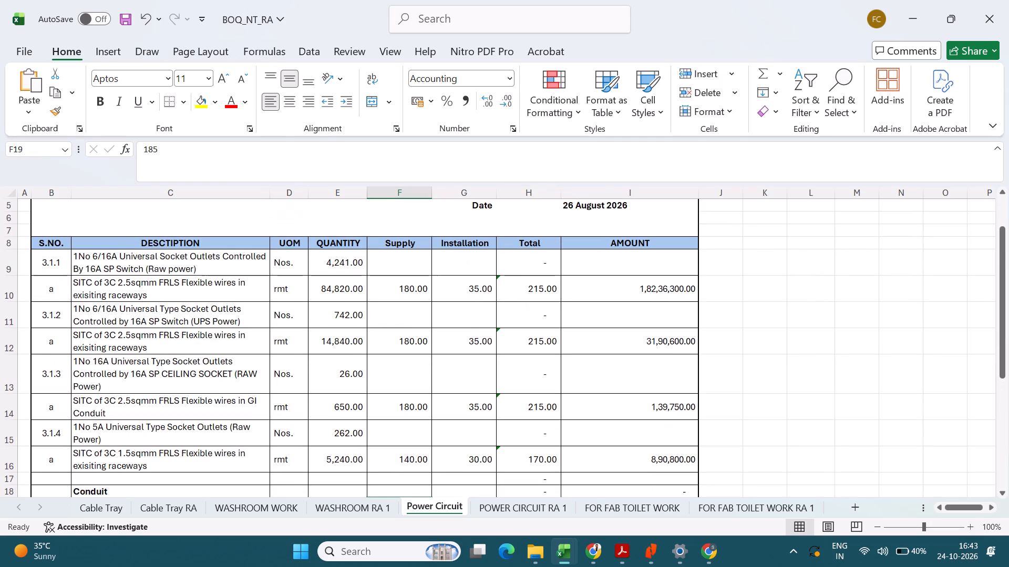
pyautogui.moveTo(186, 294); pyautogui.dragTo(425, 280)
pyautogui.scroll(-1, 379, 368)
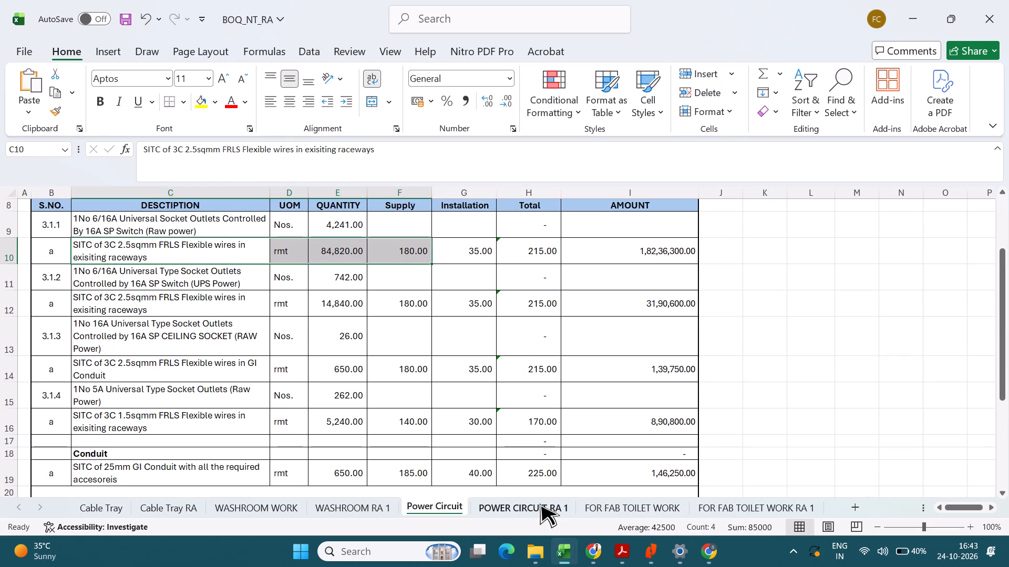
pyautogui.click(540, 503)
pyautogui.scroll(17, 468, 422)
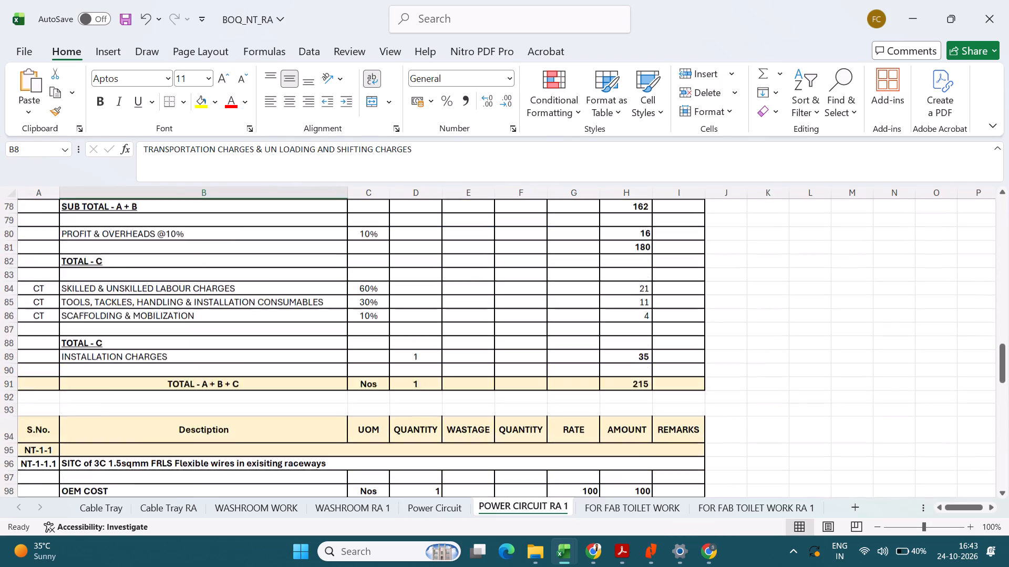
pyautogui.scroll(13, 468, 422)
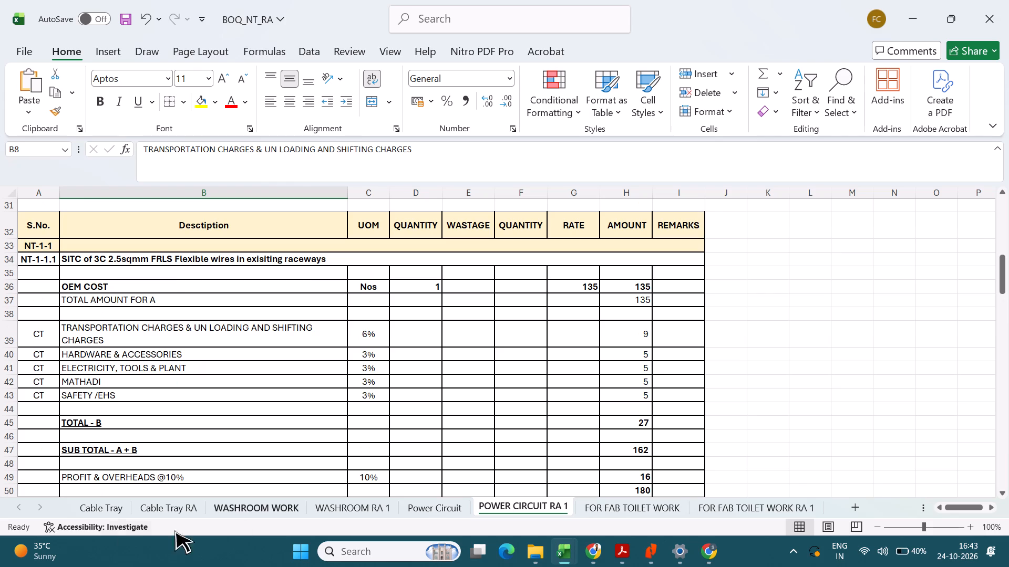
pyautogui.click(420, 507)
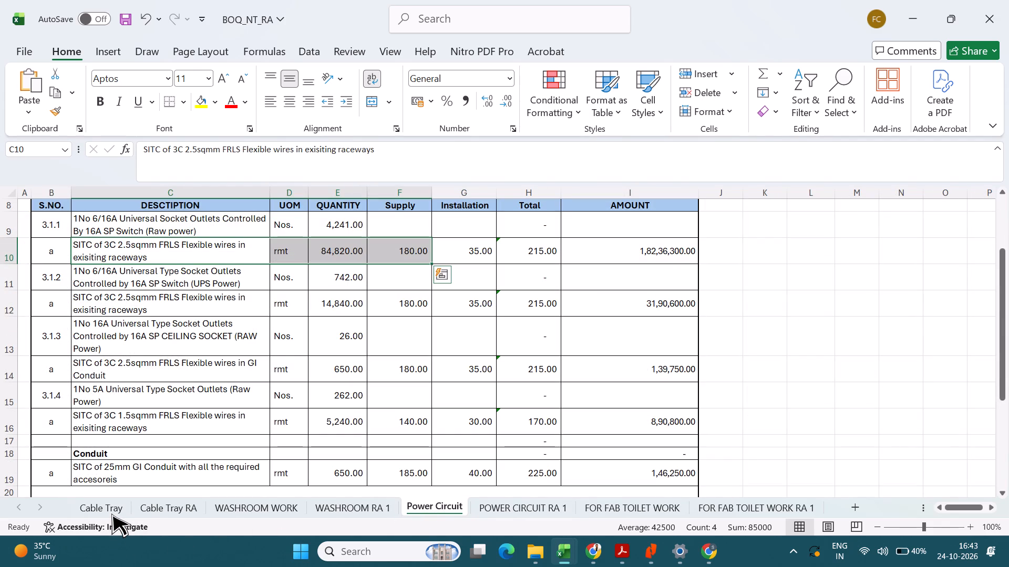
# Open the Cable Tray sheet at its total and grand total rows.
pyautogui.click(189, 511)
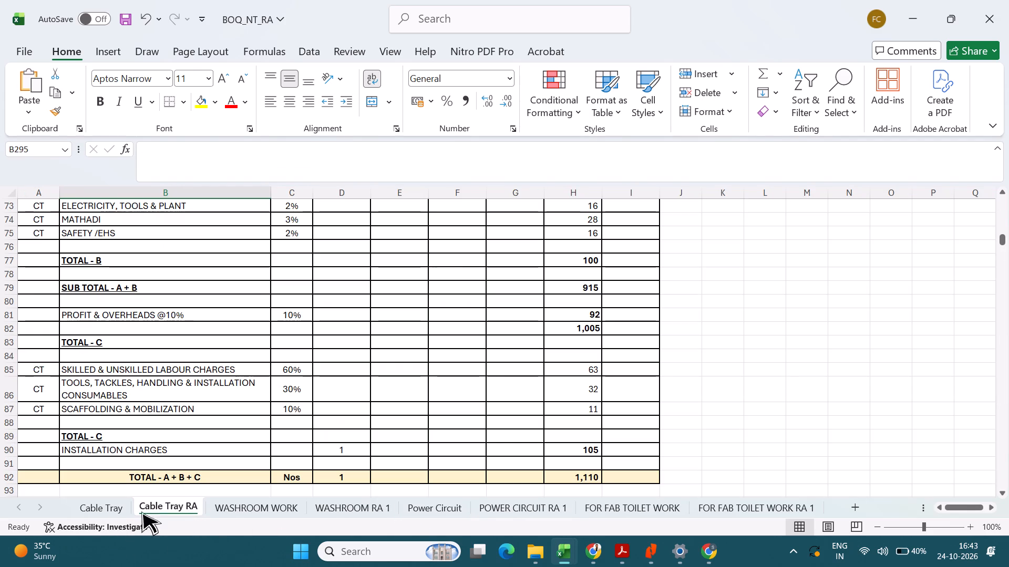
pyautogui.click(106, 509)
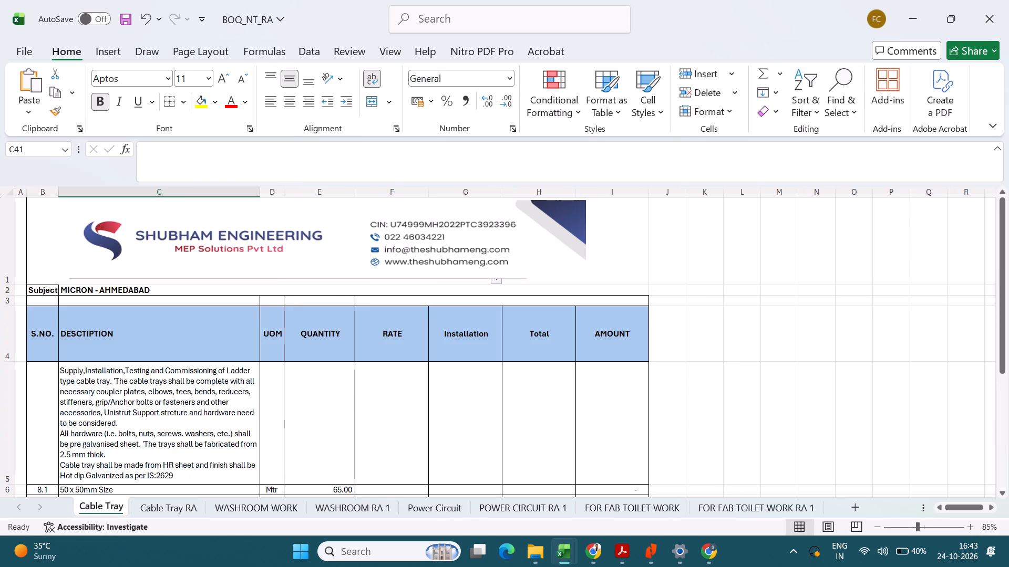
pyautogui.scroll(-7, 315, 444)
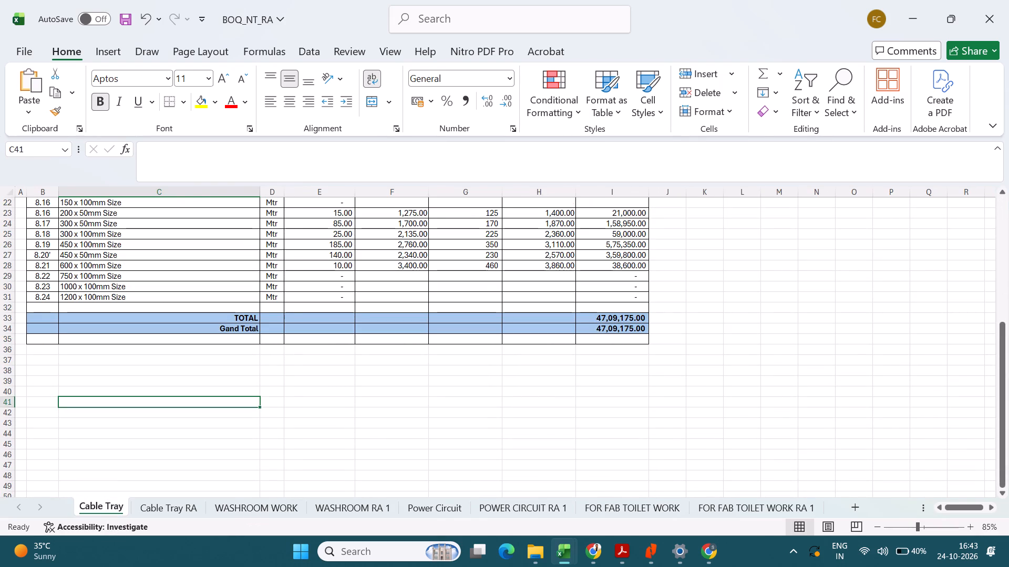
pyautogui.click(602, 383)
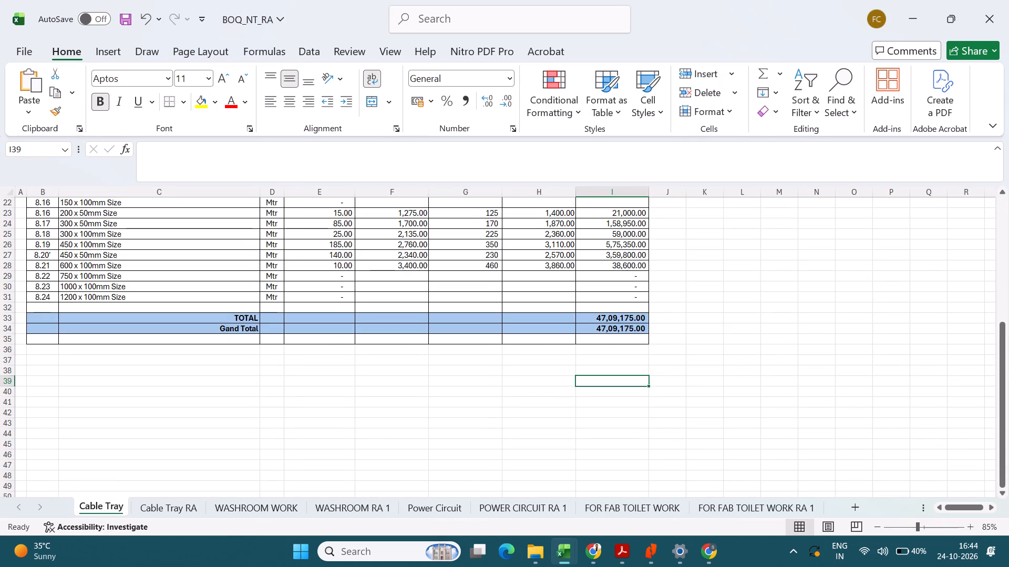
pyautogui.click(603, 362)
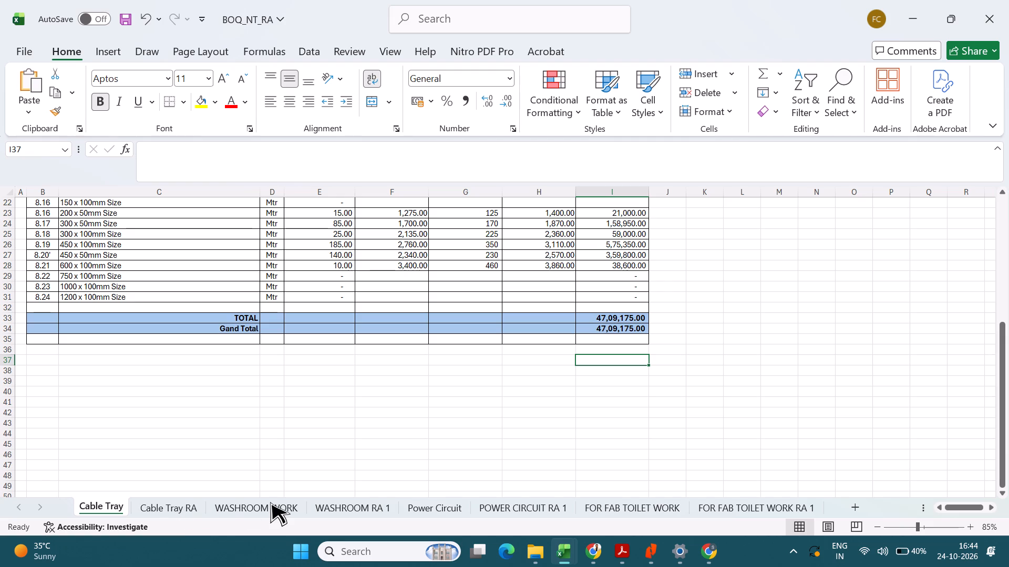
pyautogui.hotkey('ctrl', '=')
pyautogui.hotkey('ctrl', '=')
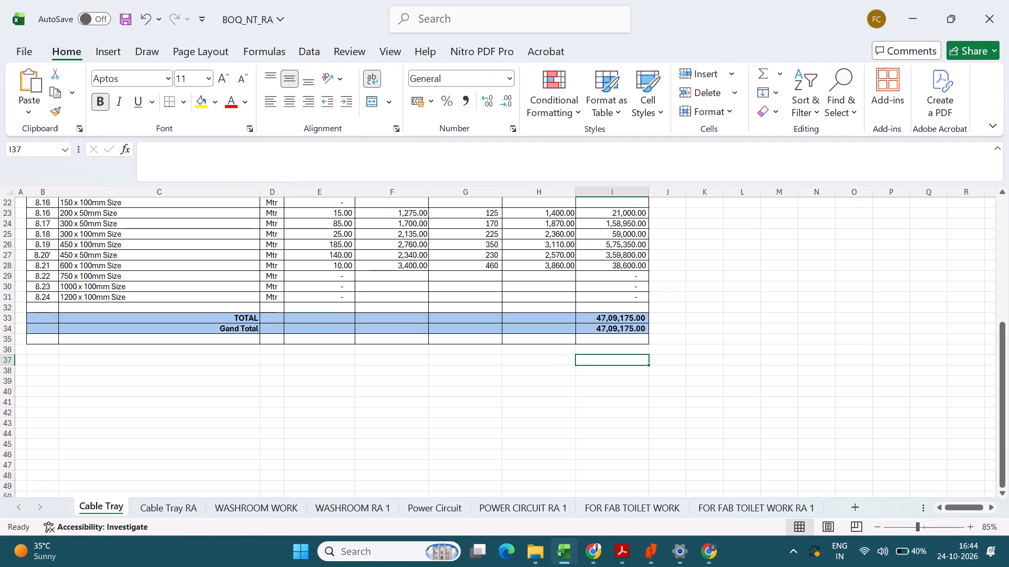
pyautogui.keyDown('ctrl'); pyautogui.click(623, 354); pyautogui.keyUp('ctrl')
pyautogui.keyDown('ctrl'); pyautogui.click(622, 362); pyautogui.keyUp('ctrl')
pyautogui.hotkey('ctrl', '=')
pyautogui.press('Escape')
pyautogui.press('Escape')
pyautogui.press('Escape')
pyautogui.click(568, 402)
# In cell I37 of the Cable Tray sheet, link to the total amount in H20 of the WASHROOM WORK sheet.
pyautogui.click(632, 362)
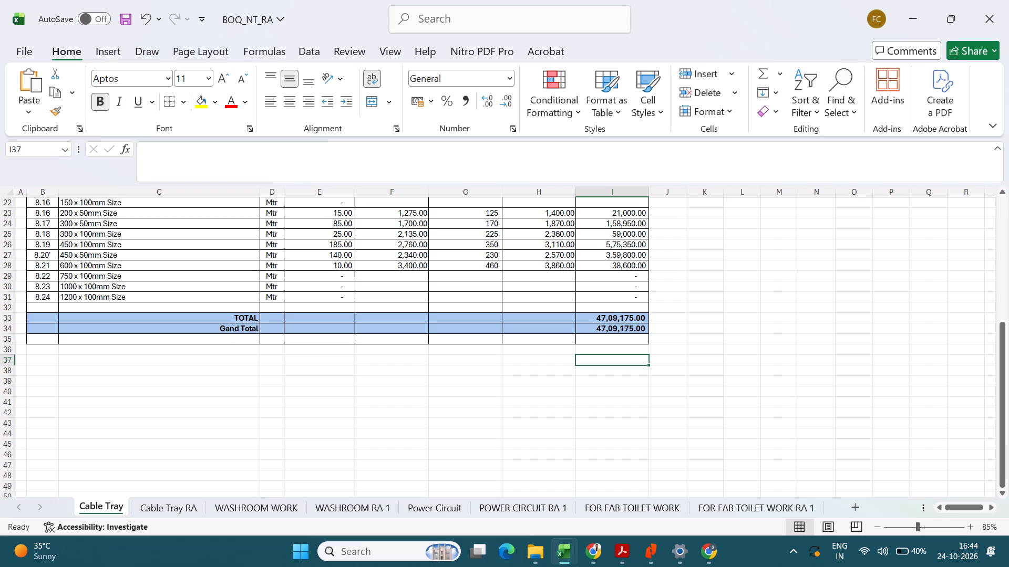
pyautogui.press('=')
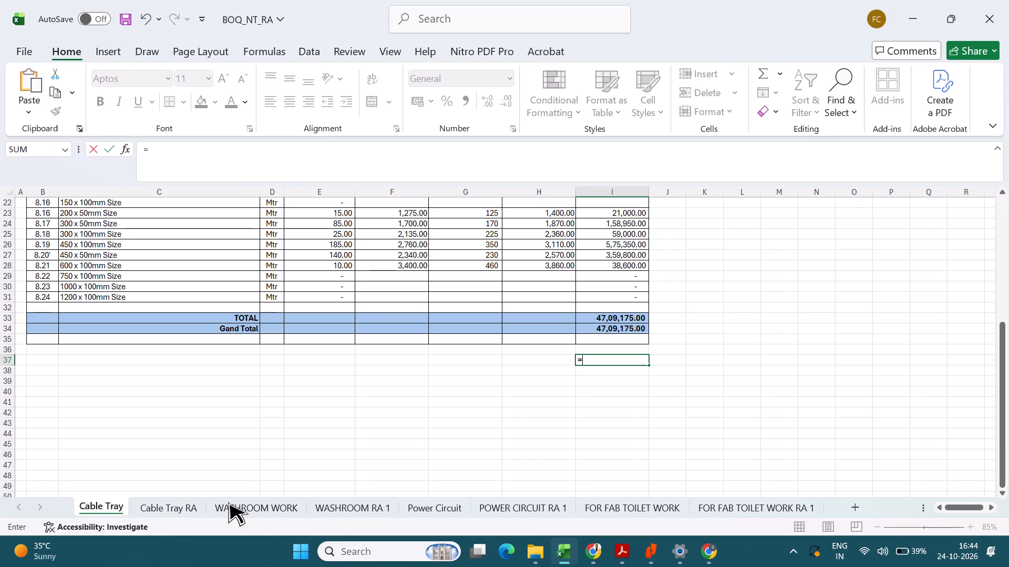
pyautogui.click(241, 503)
pyautogui.scroll(-3, 464, 431)
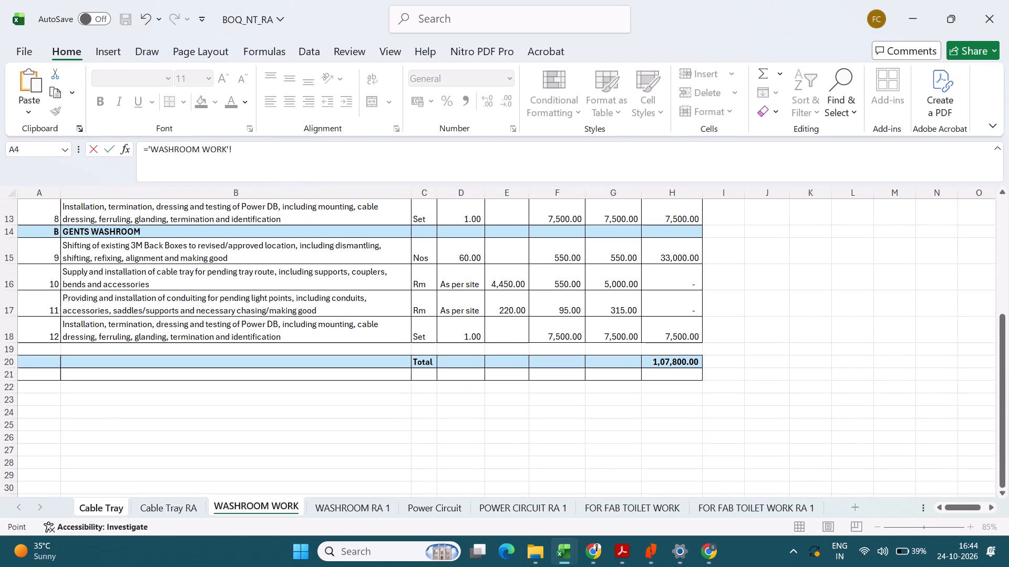
pyautogui.click(681, 361)
pyautogui.press('Return')
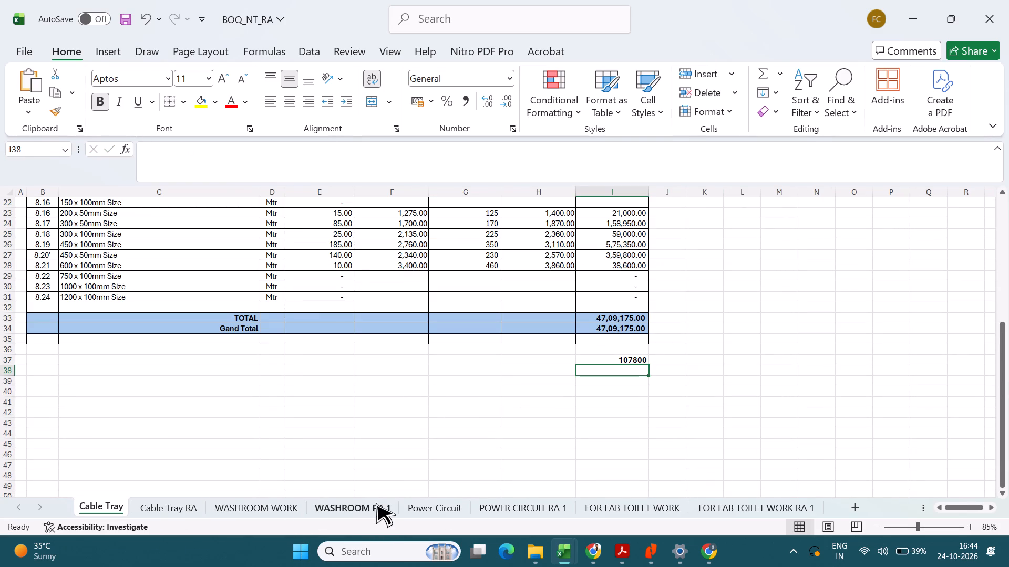
# In cell I38, link to the total amount on the Power Circuit sheet.
pyautogui.press('=')
pyautogui.click(424, 505)
pyautogui.scroll(-3, 619, 407)
pyautogui.click(660, 332)
pyautogui.press('Return')
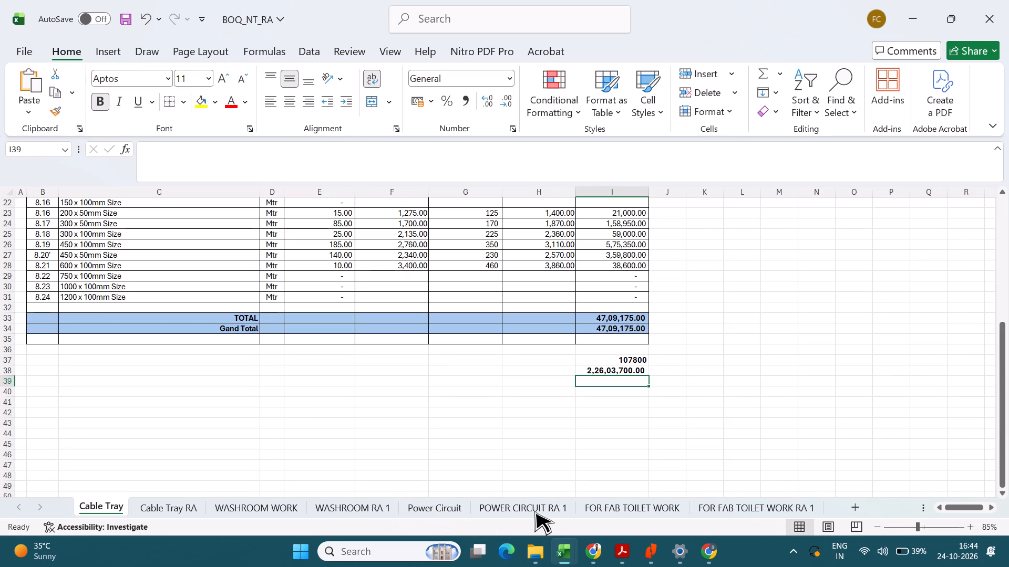
# In cell I39, link to the grand total in F8 of the FOR FAB TOILET WORK sheet.
pyautogui.press('=')
pyautogui.click(611, 502)
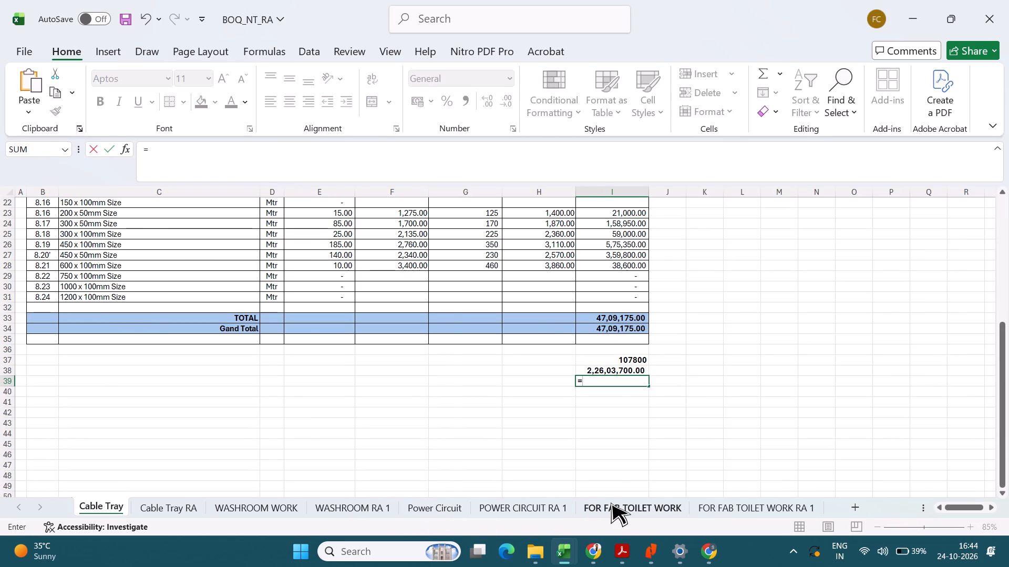
pyautogui.scroll(-1, 561, 436)
pyautogui.click(603, 296)
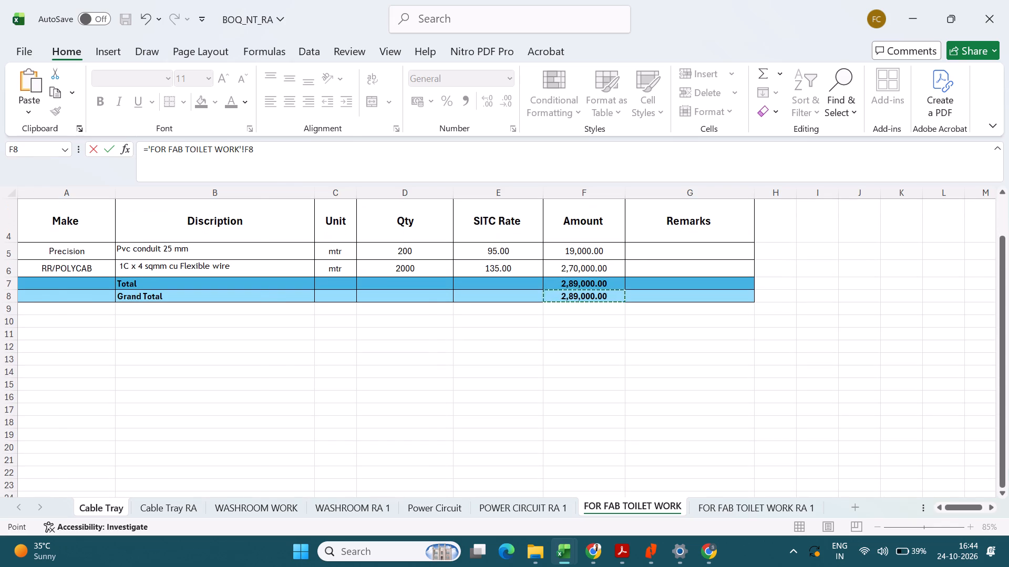
pyautogui.press('Return')
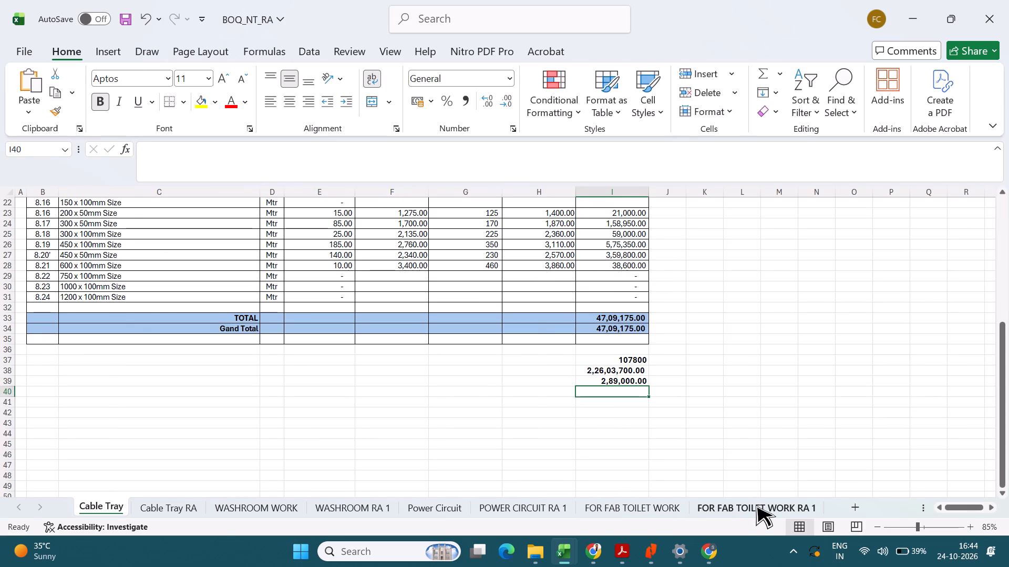
# Check the washroom and fab toilet sheets, then sum the cable tray grand total and the three linked amounts in Cable Tray cell I40.
pyautogui.click(756, 505)
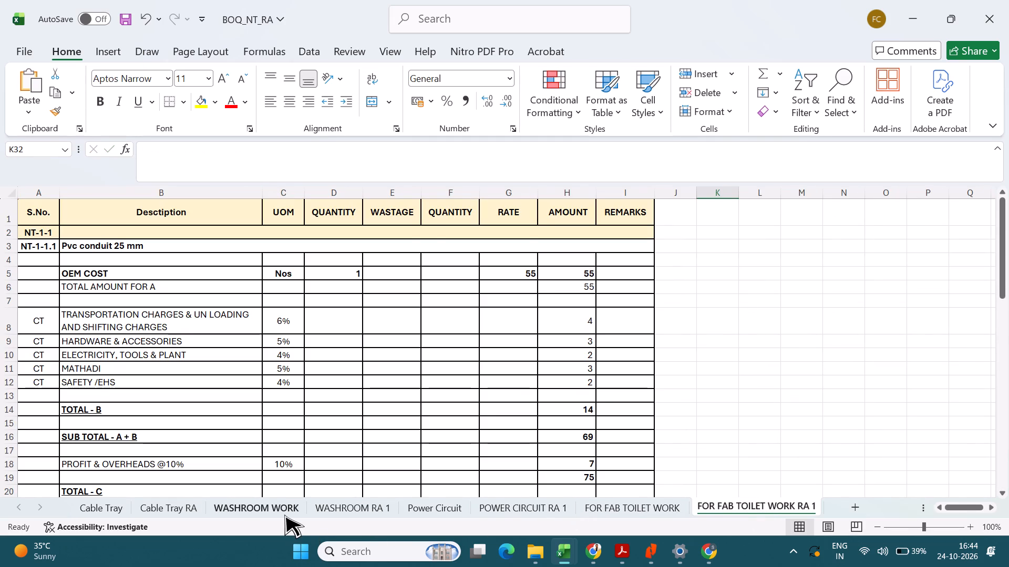
pyautogui.click(282, 513)
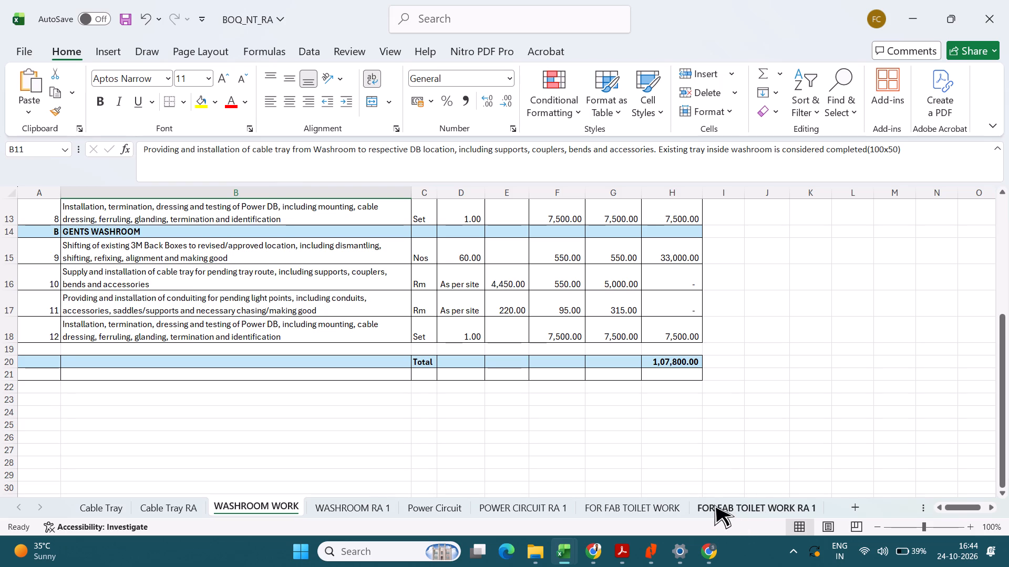
pyautogui.click(672, 507)
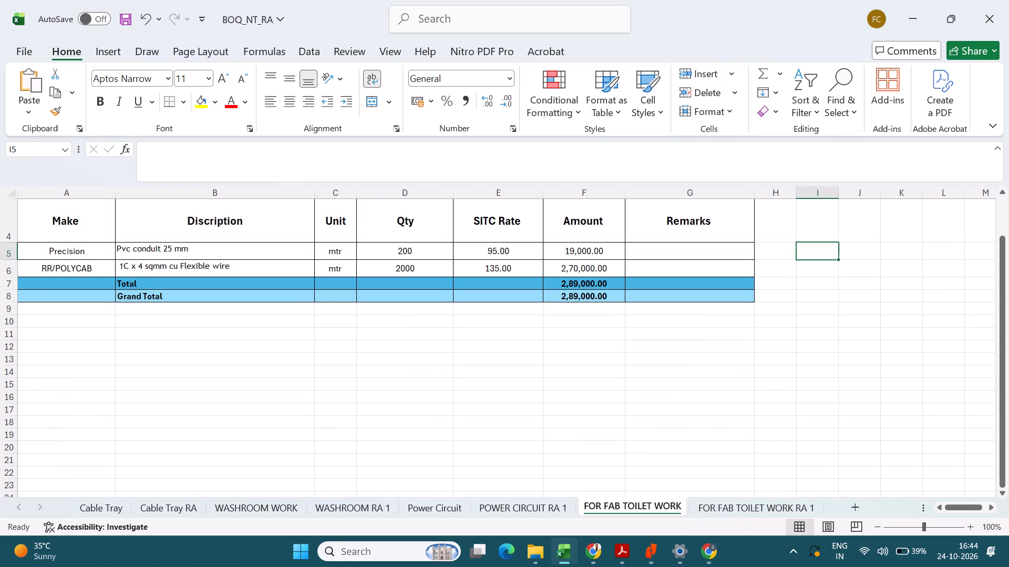
pyautogui.click(748, 513)
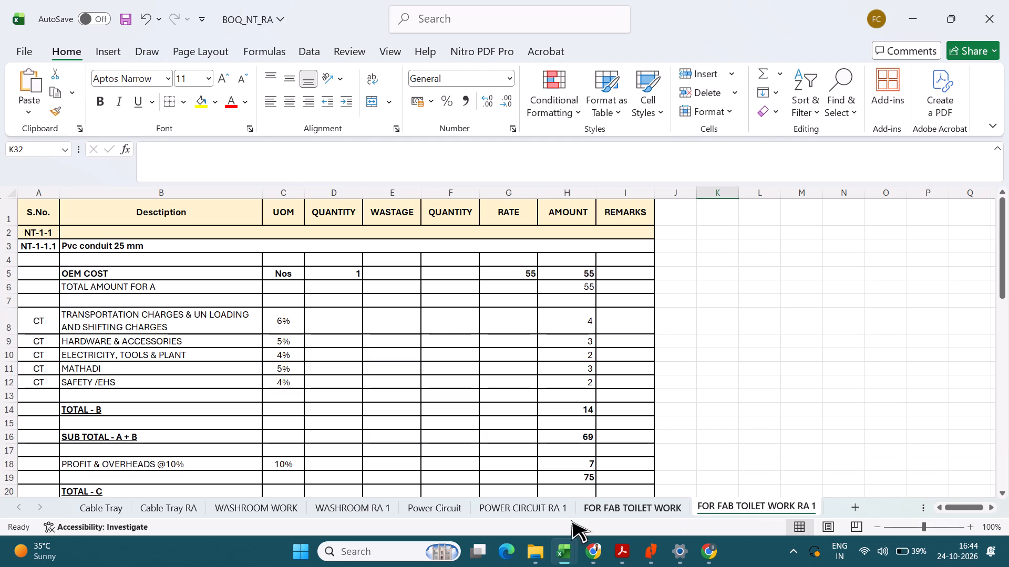
pyautogui.click(103, 510)
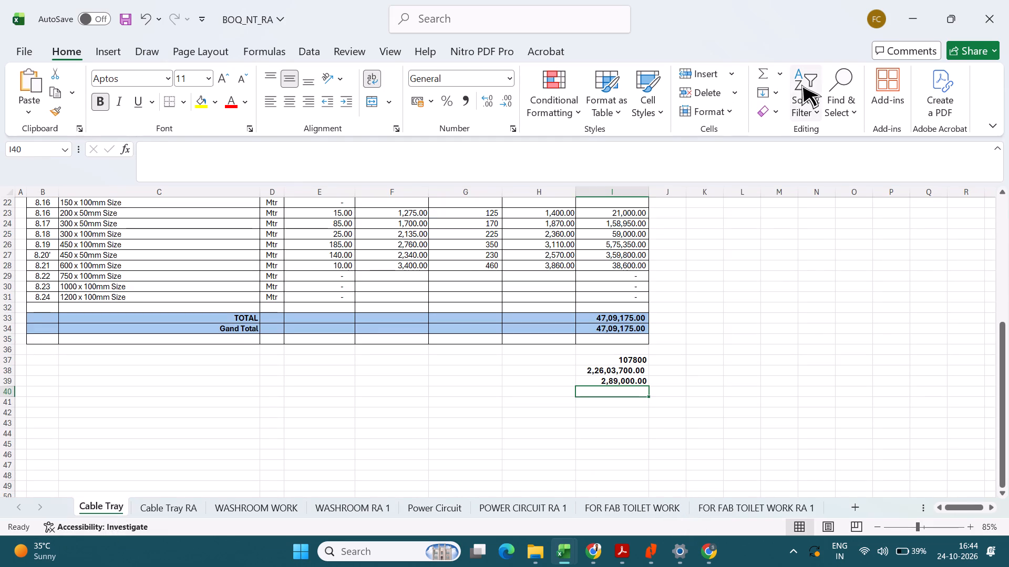
pyautogui.click(765, 73)
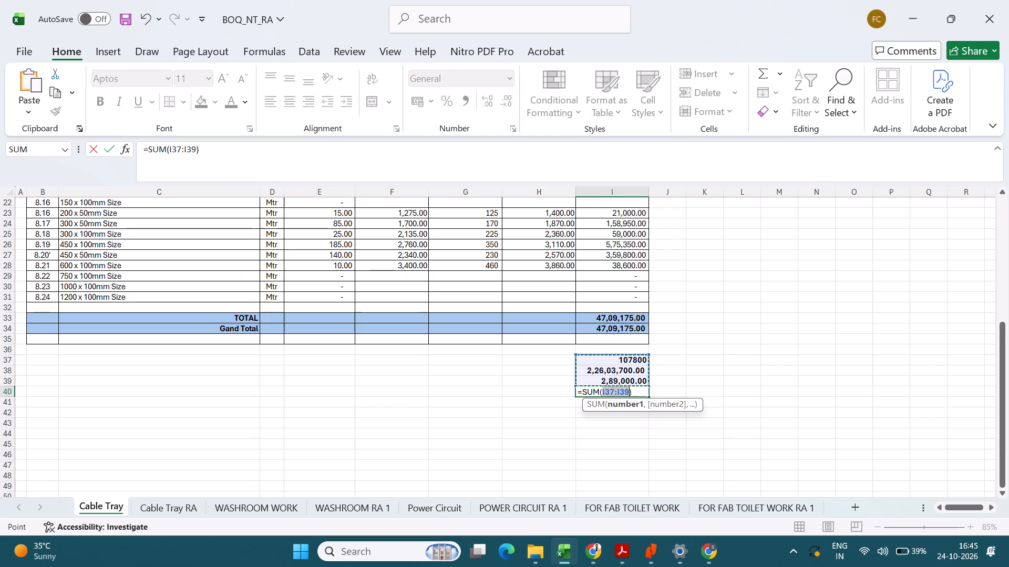
pyautogui.moveTo(650, 354); pyautogui.dragTo(650, 325)
pyautogui.press('Return')
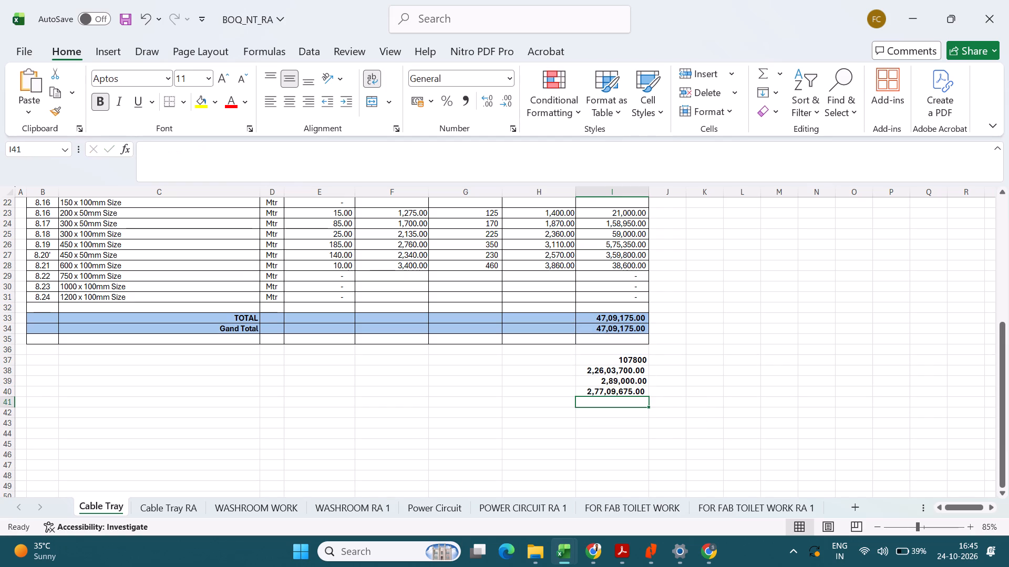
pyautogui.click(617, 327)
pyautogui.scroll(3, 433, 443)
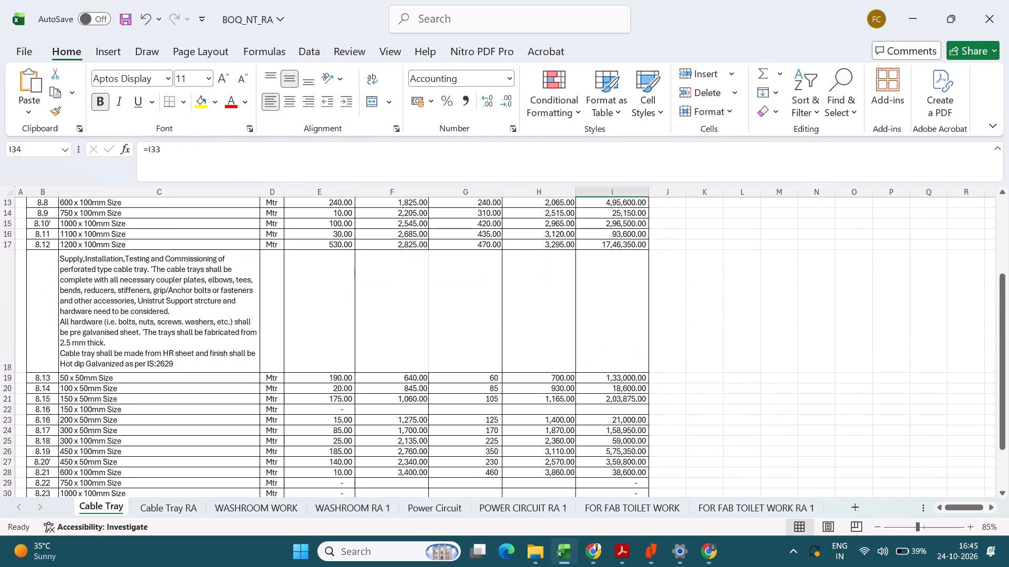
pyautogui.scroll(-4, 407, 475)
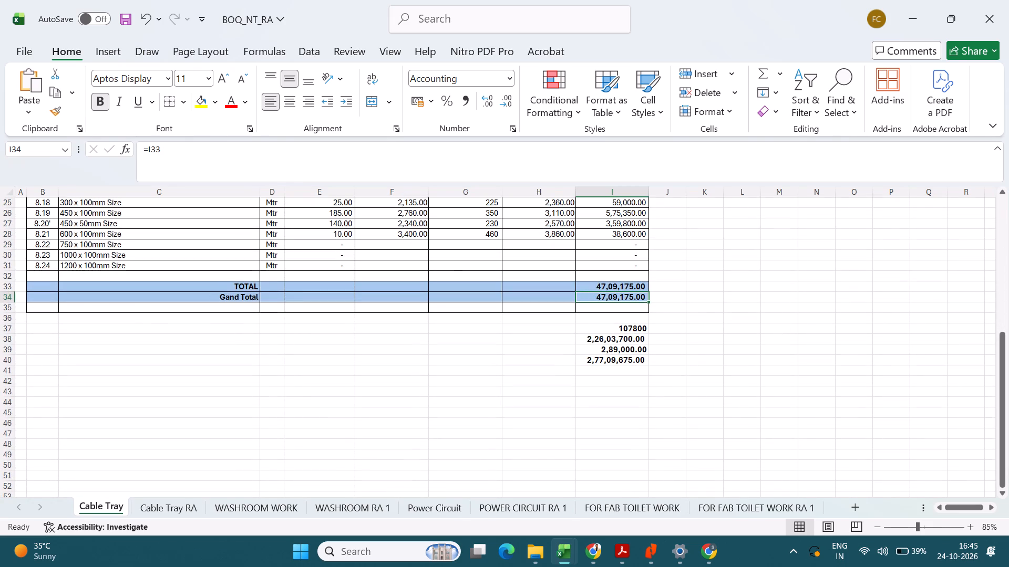
# Switch to the MICRON HILTI CABLE TRAY Support workbook and examine the support items and cost totals on the NT sheet.
pyautogui.hotkey('alt', 'Tab')
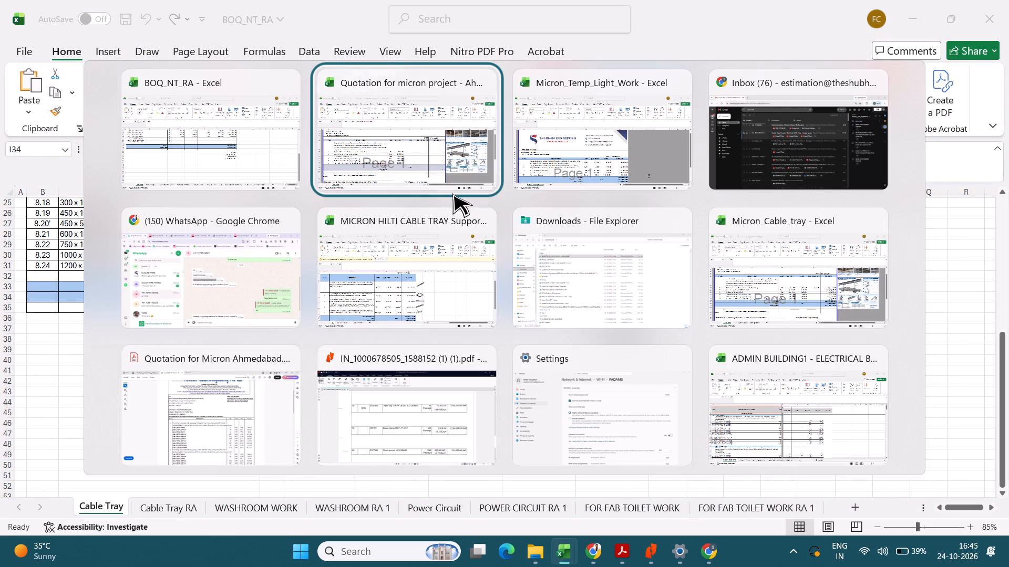
pyautogui.keyDown('alt'); pyautogui.click(450, 247); pyautogui.keyUp('alt')
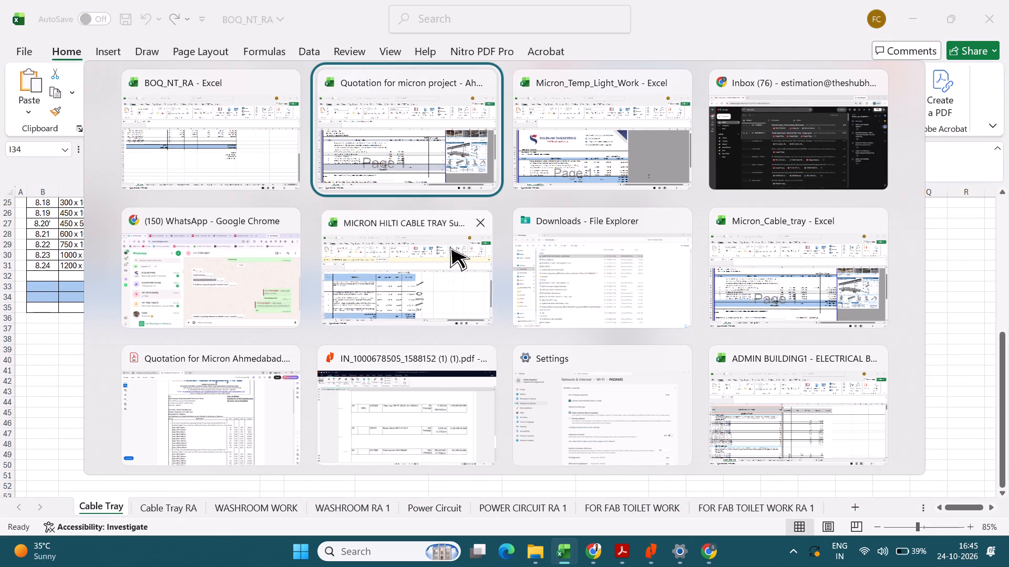
pyautogui.click(257, 323)
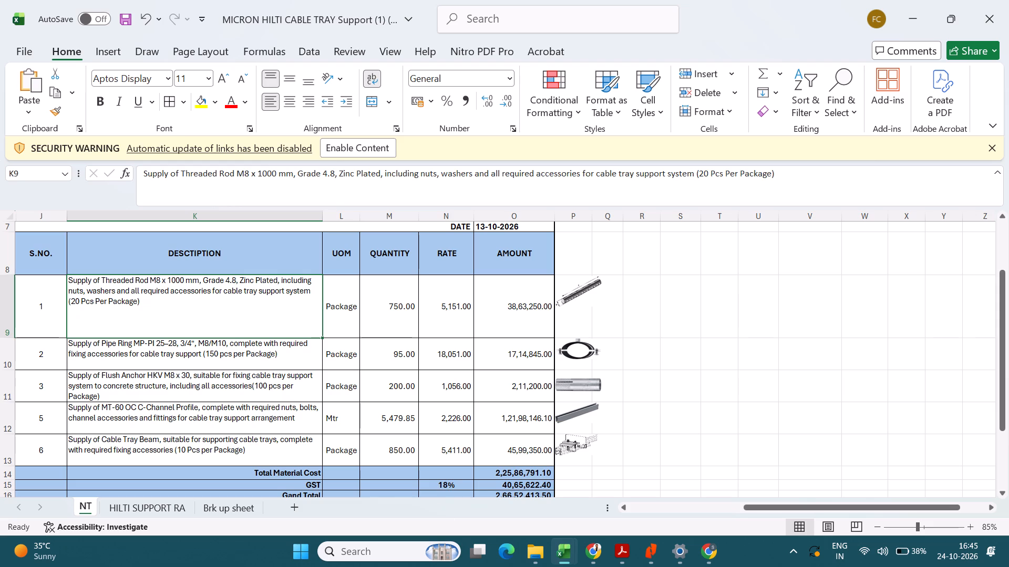
pyautogui.click(38, 281)
pyautogui.moveTo(48, 247); pyautogui.dragTo(59, 314)
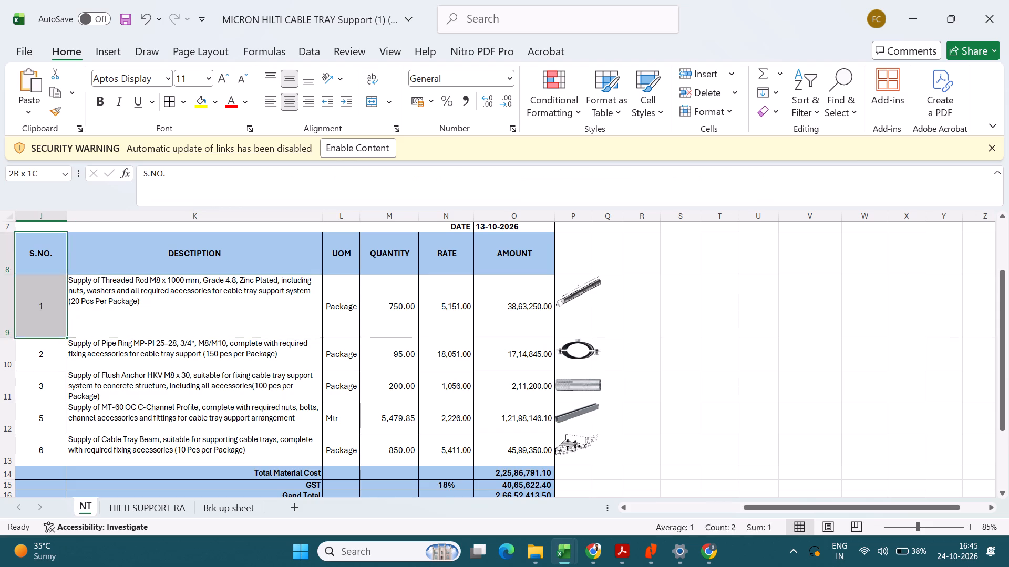
pyautogui.moveTo(59, 314); pyautogui.dragTo(499, 450)
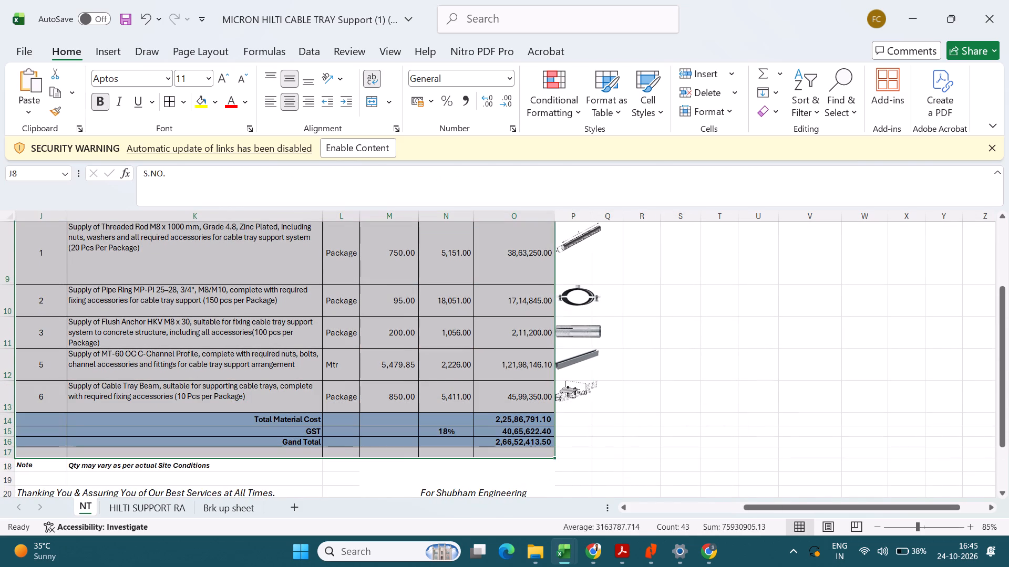
pyautogui.click(514, 422)
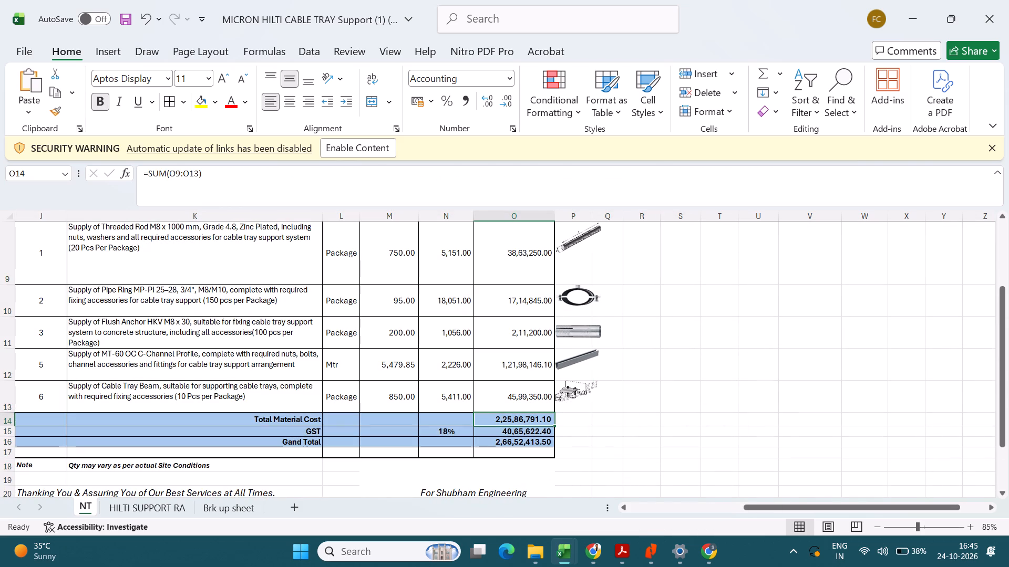
pyautogui.click(620, 427)
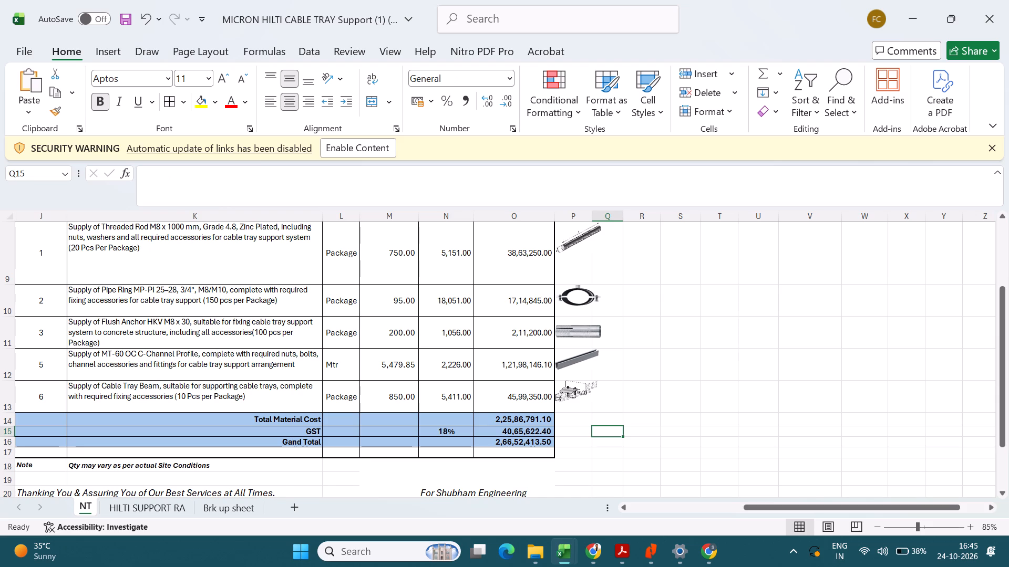
pyautogui.click(649, 419)
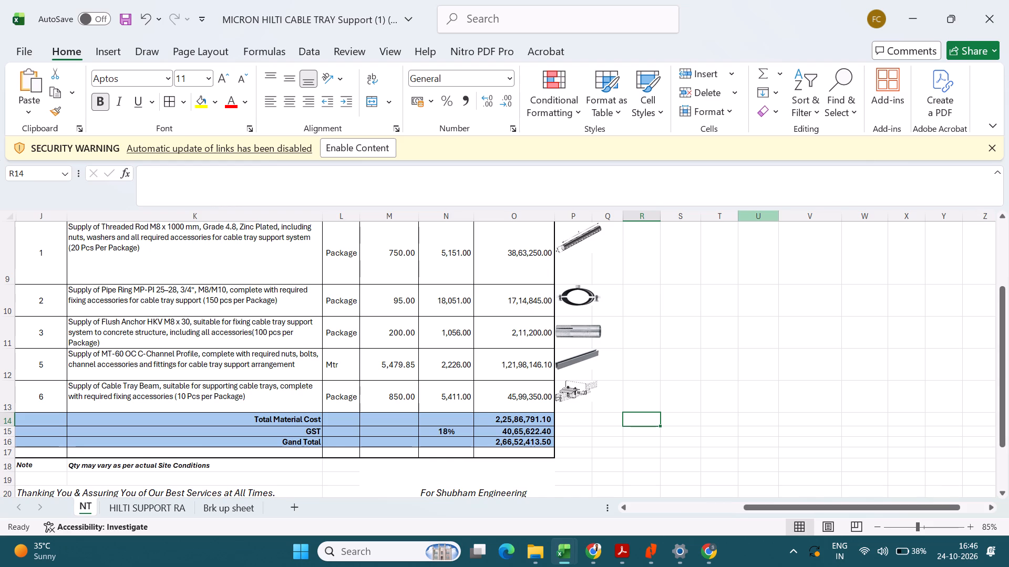
pyautogui.scroll(2, 267, 283)
pyautogui.scroll(-2, 267, 308)
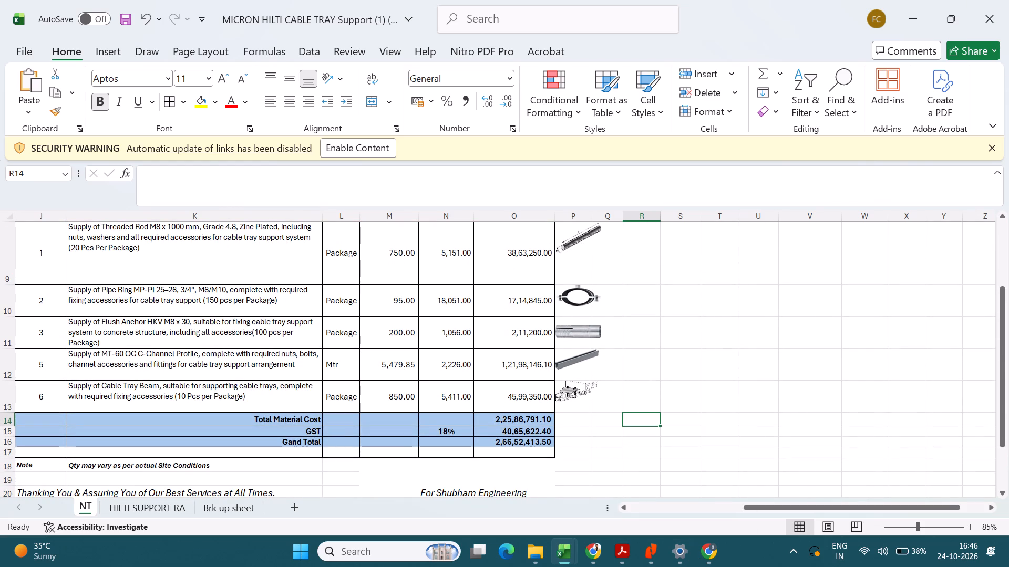
# Compare the Cable Tray totals in the BOQ_NT_RA workbook with the NT sheet totals in the Hilti cable tray support workbook.
pyautogui.hotkey('alt', 'Tab')
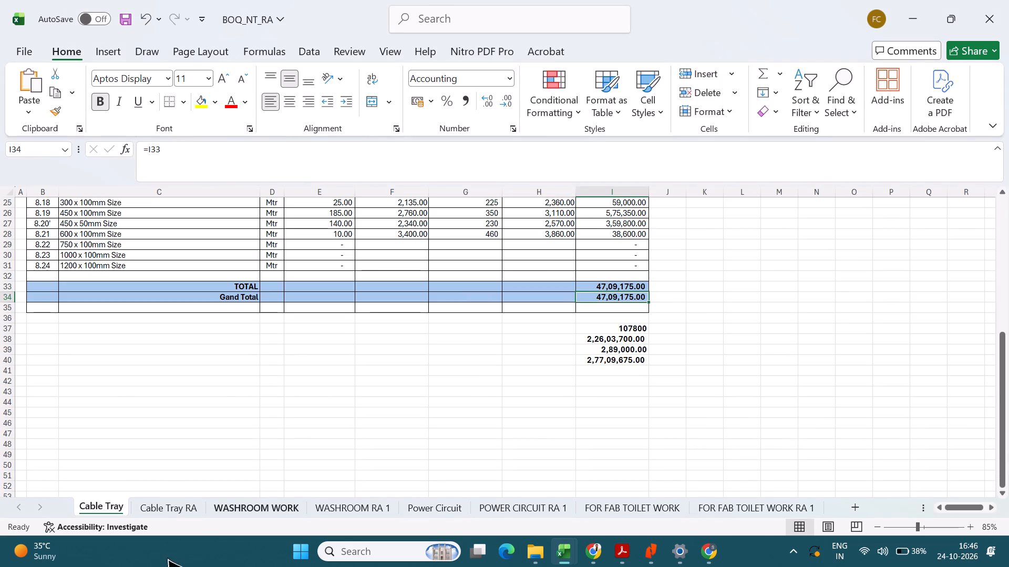
pyautogui.click(148, 507)
pyautogui.click(105, 510)
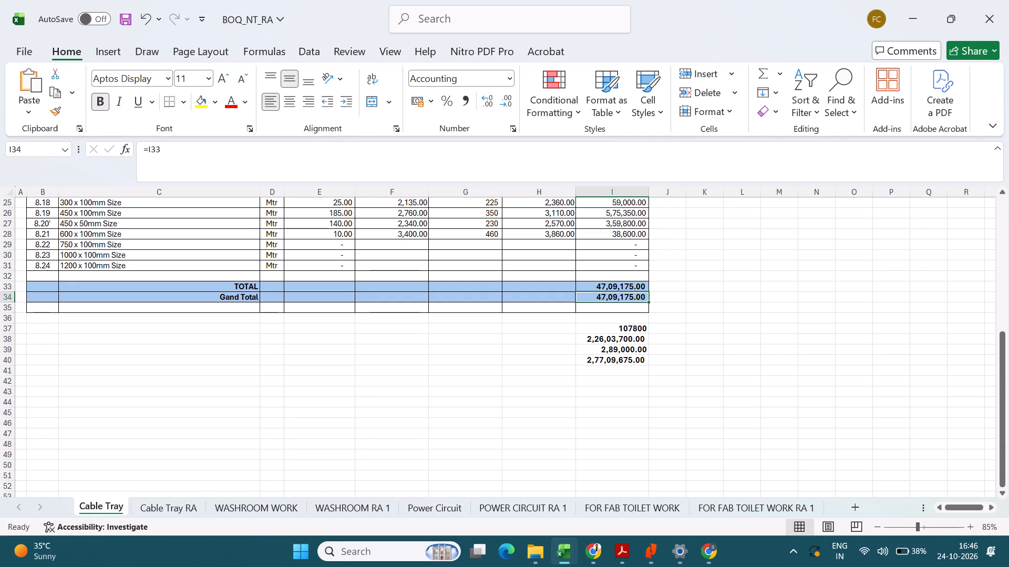
pyautogui.hotkey('alt', 'Tab')
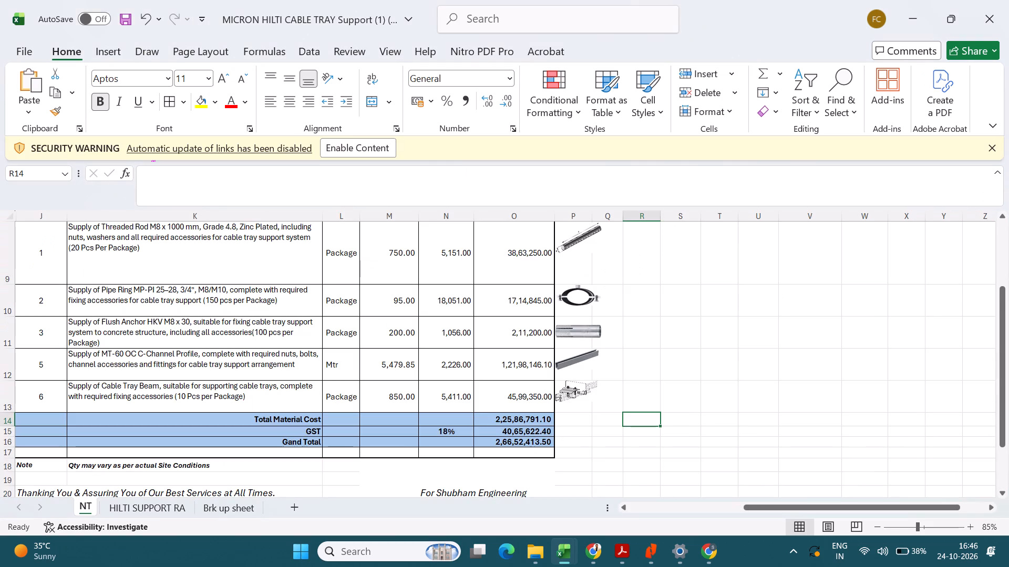
pyautogui.hotkey('alt', 'Tab')
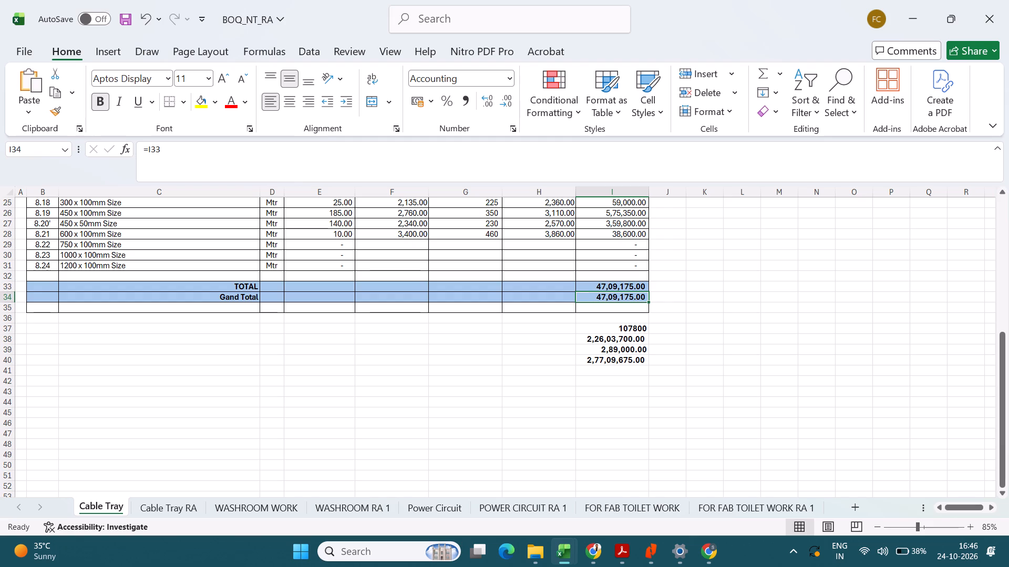
# In BOQ_NT_RA, check the Cable Tray RA sheet and compare the Power Circuit line items with the POWER CIRCUIT RA 1 sheet.
pyautogui.click(173, 513)
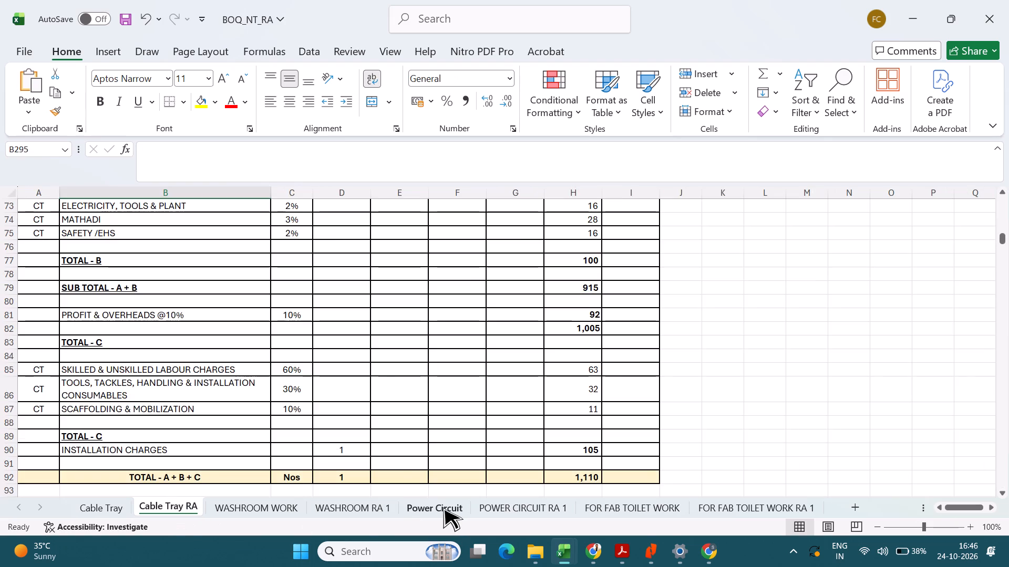
pyautogui.click(443, 507)
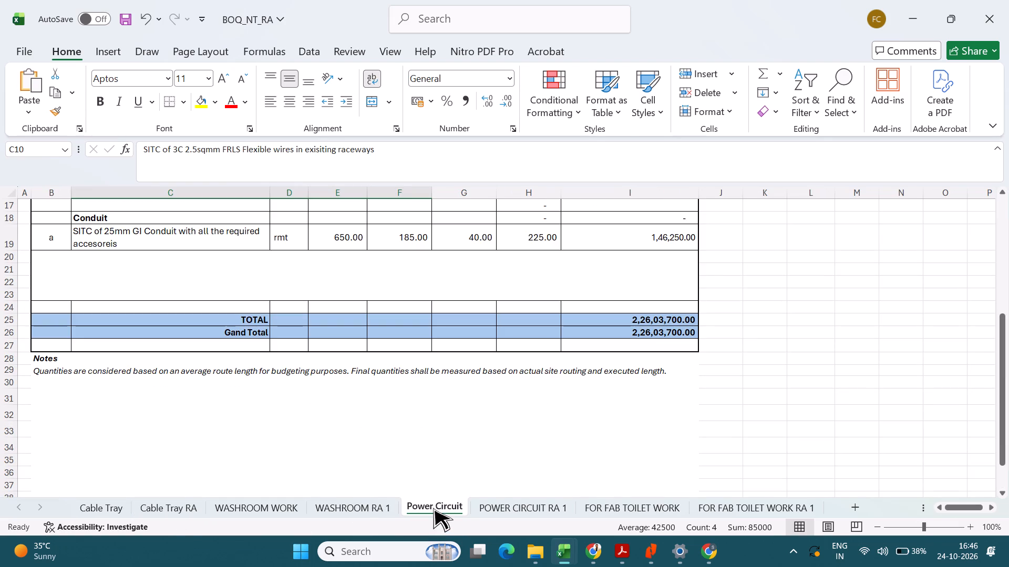
pyautogui.click(503, 507)
pyautogui.click(440, 507)
pyautogui.click(516, 507)
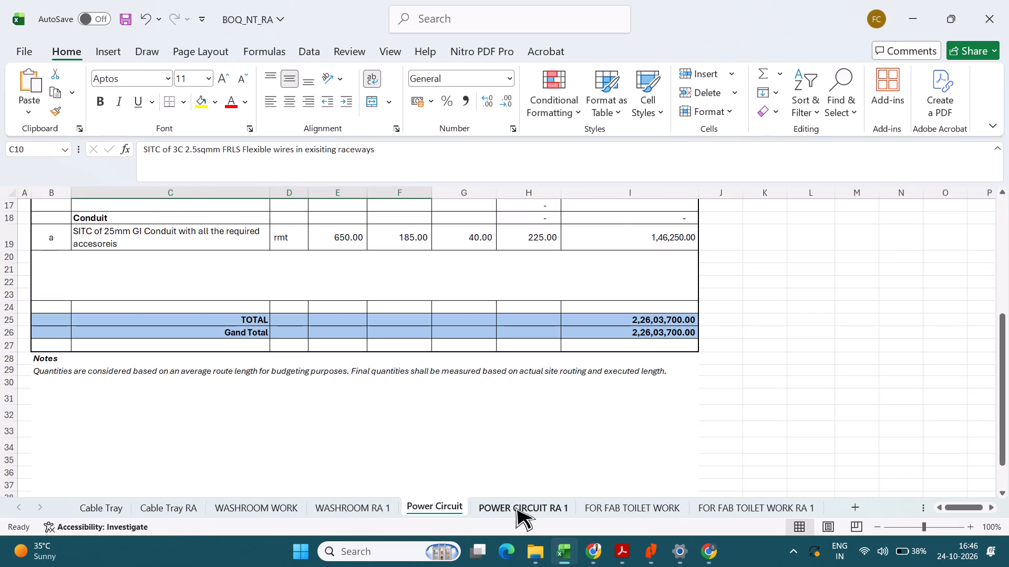
pyautogui.click(442, 507)
pyautogui.click(514, 507)
pyautogui.click(460, 506)
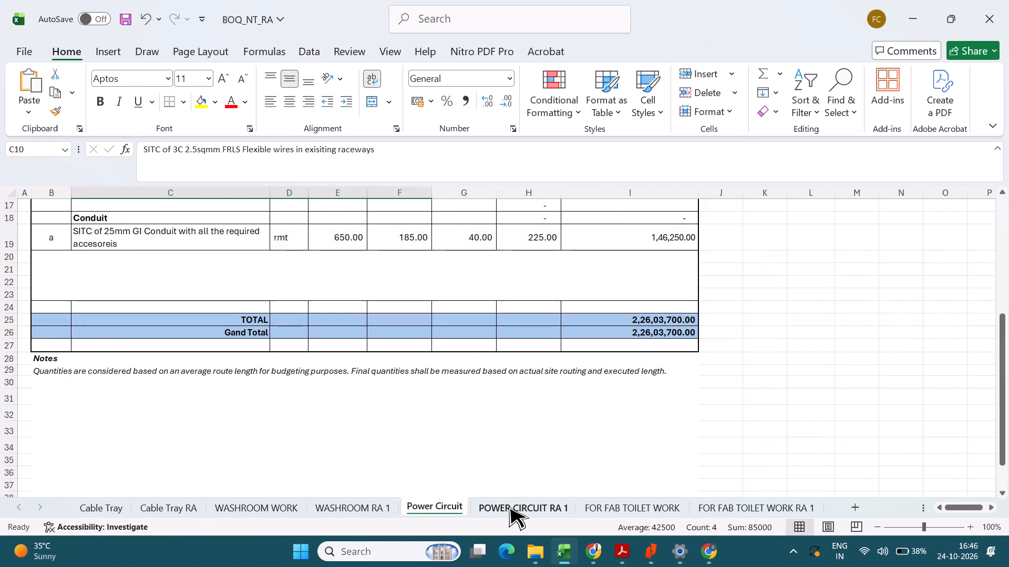
pyautogui.click(509, 506)
pyautogui.click(443, 506)
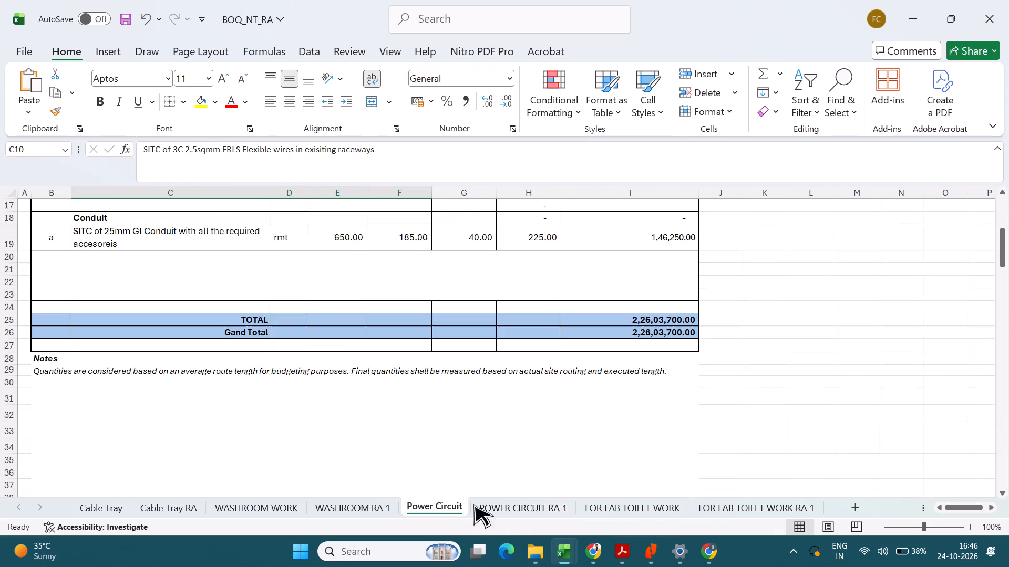
pyautogui.click(550, 499)
pyautogui.click(427, 501)
pyautogui.scroll(5, 514, 193)
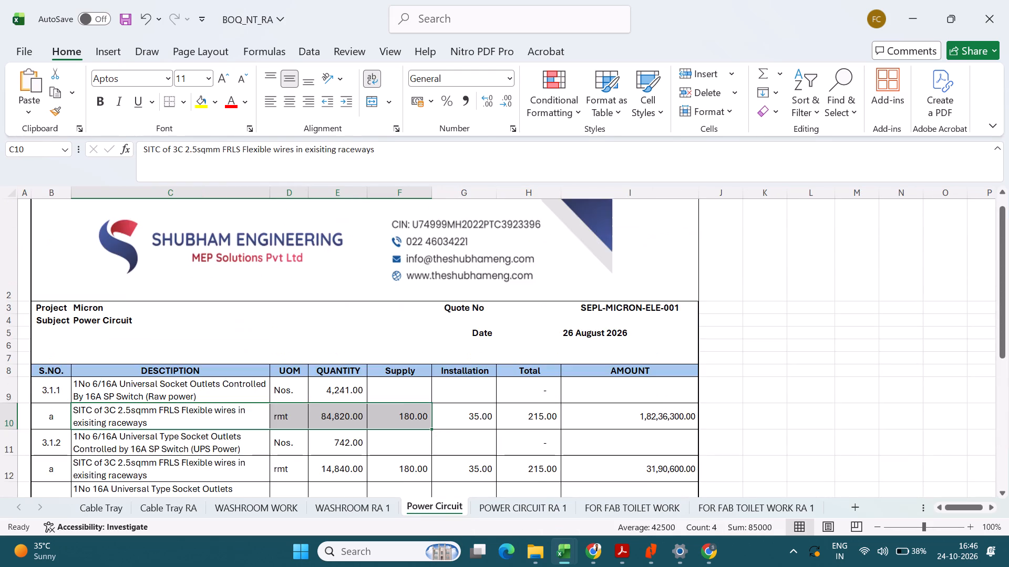
pyautogui.scroll(4, 504, 287)
pyautogui.scroll(-2, 507, 312)
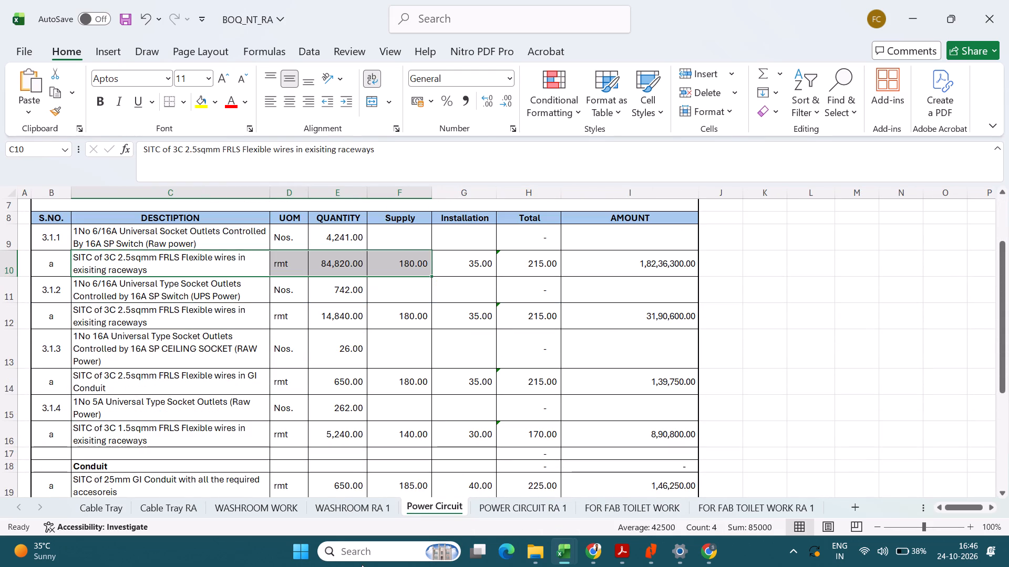
# Look through the washroom and fab toilet work sheets and their rate analyses, ending on FOR FAB TOILET WORK RA 1.
pyautogui.click(276, 509)
pyautogui.click(342, 500)
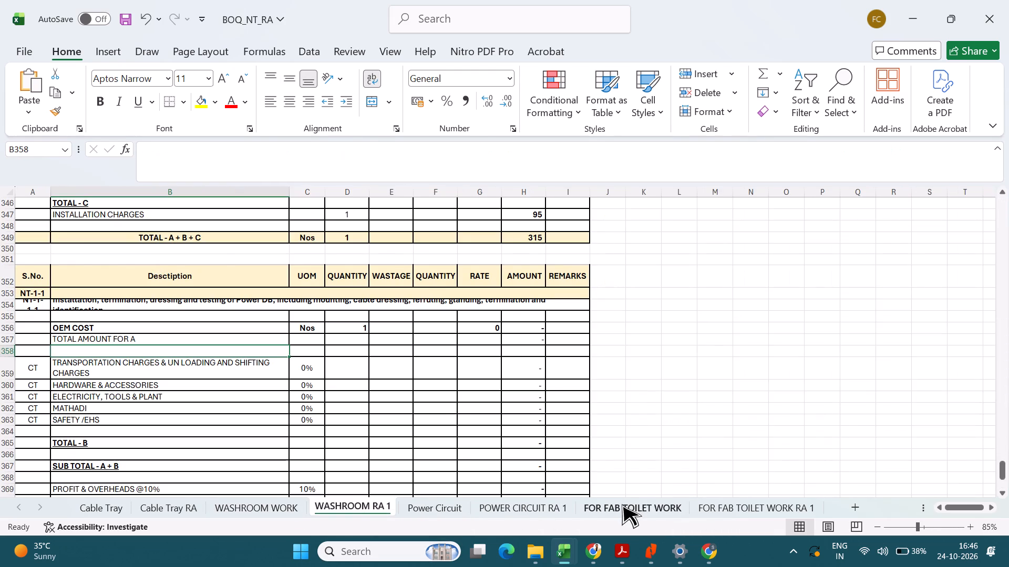
pyautogui.click(622, 504)
pyautogui.click(737, 510)
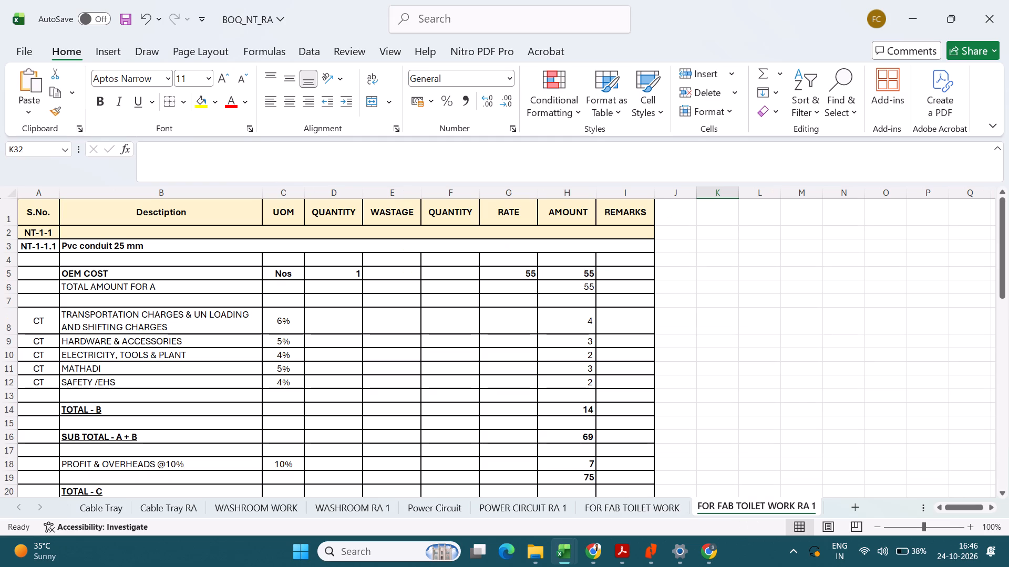
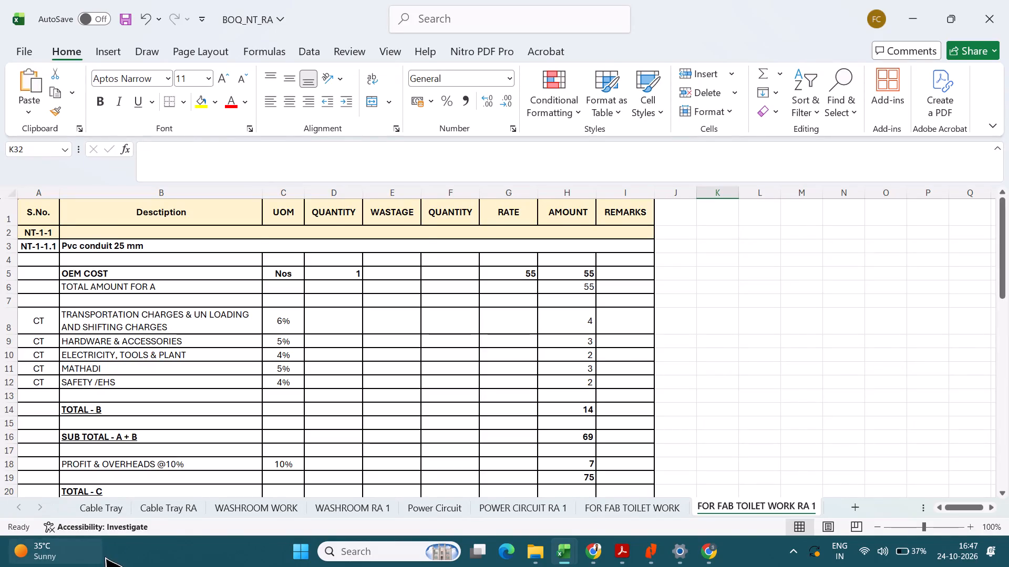
# Examine the Cable Tray items in BOQ_NT_RA alongside their rate analyses on the Cable Tray RA sheet.
pyautogui.click(109, 499)
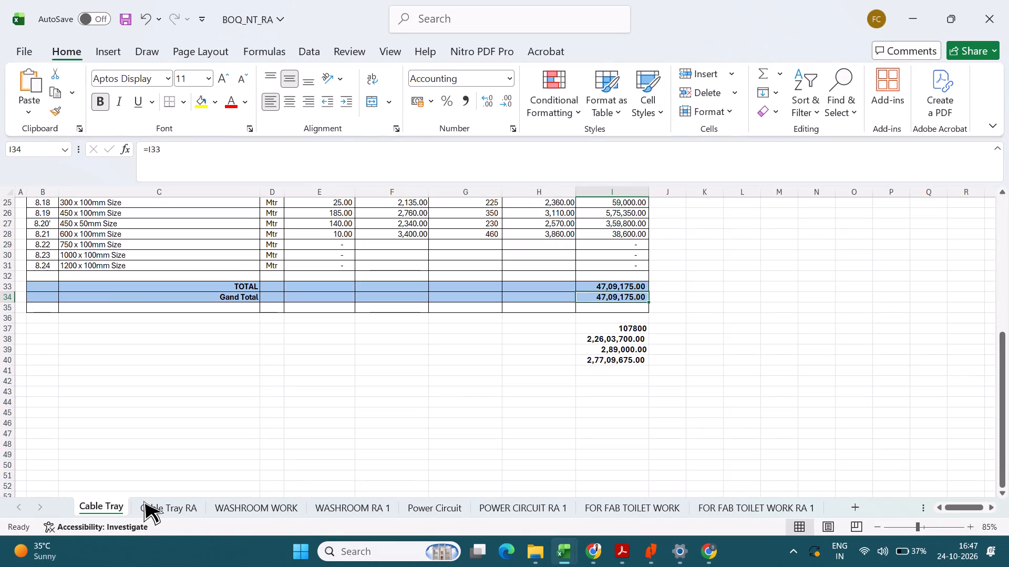
pyautogui.scroll(14, 279, 370)
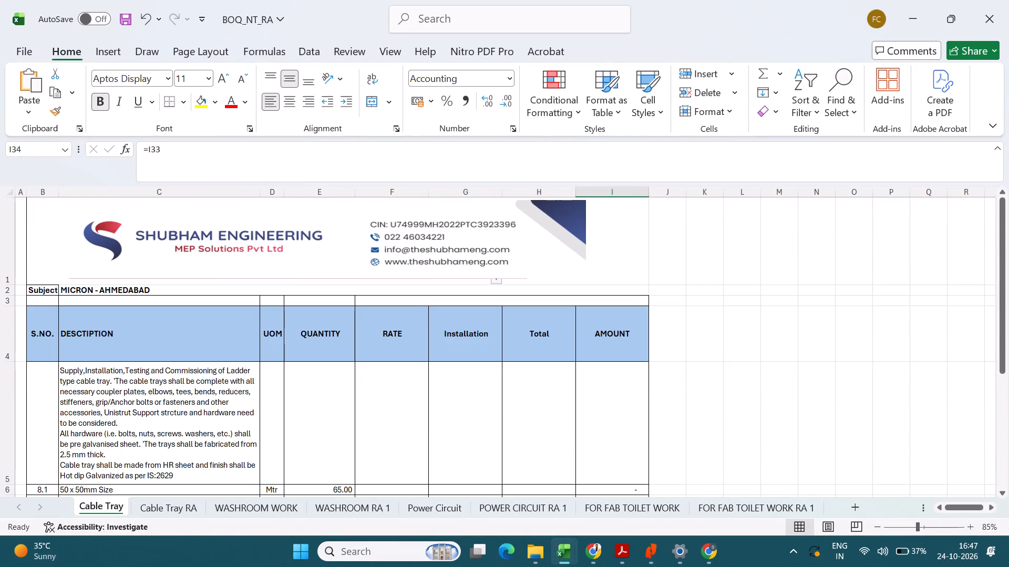
pyautogui.scroll(-1, 300, 359)
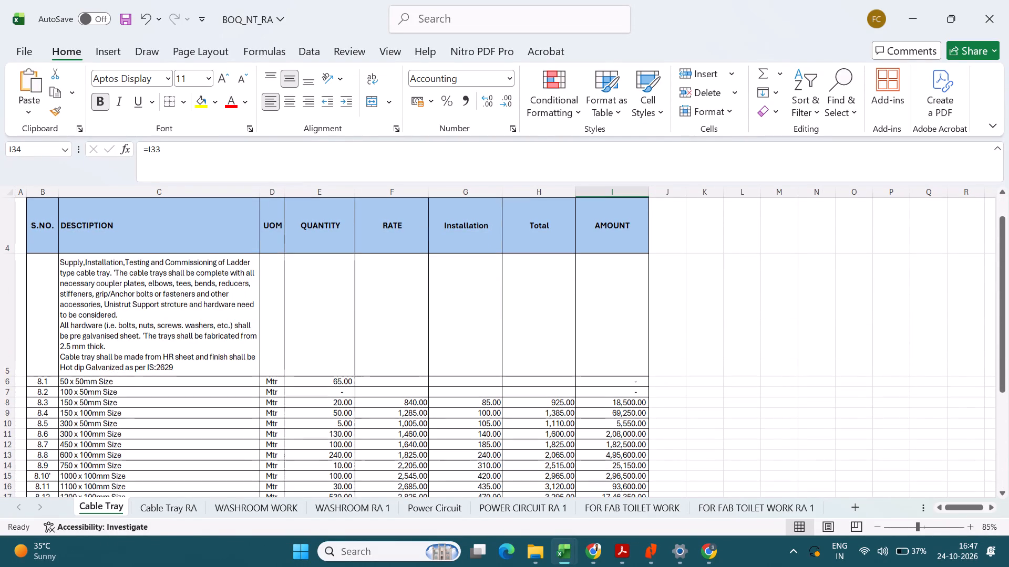
pyautogui.click(164, 504)
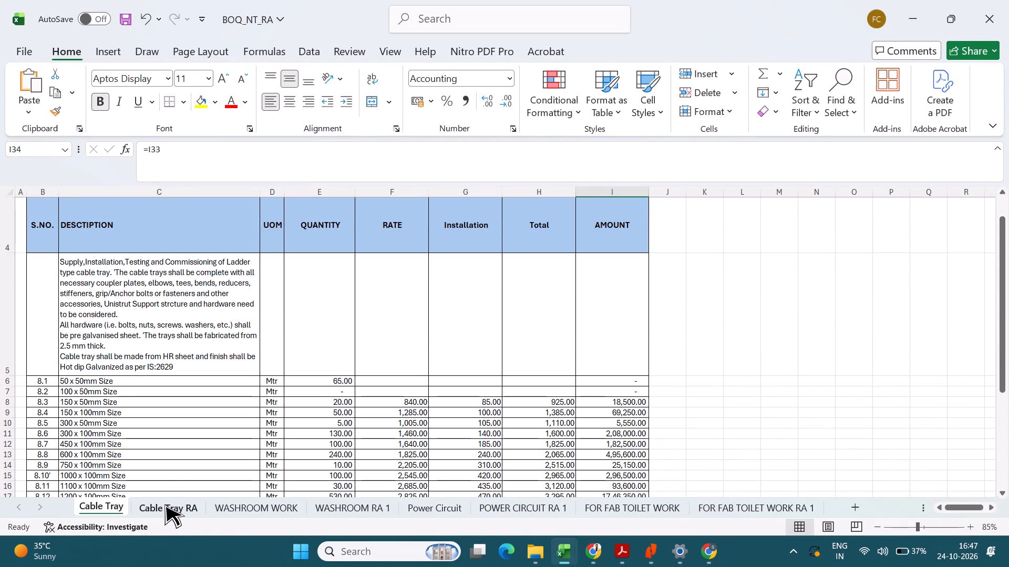
pyautogui.click(110, 501)
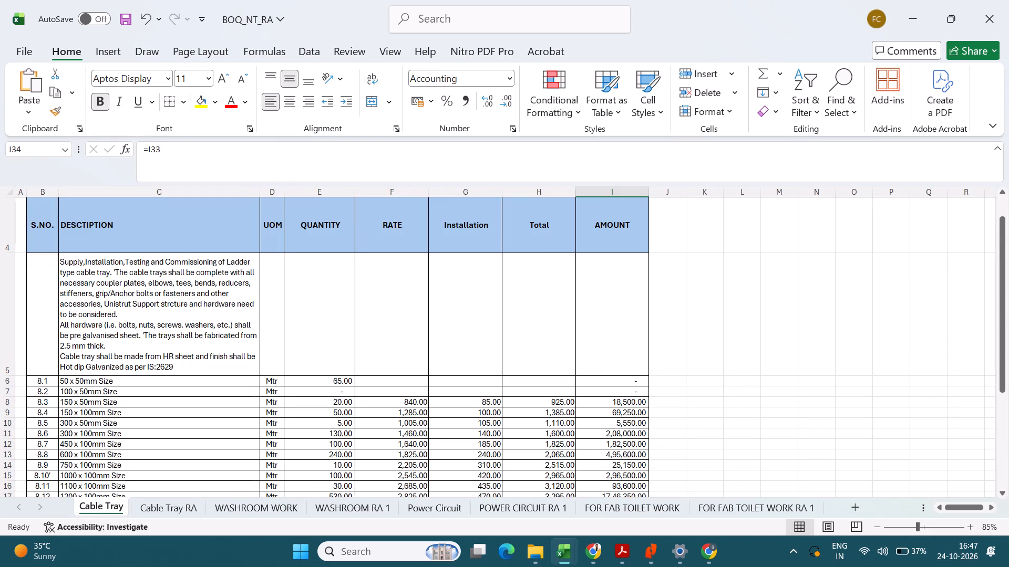
pyautogui.click(187, 500)
pyautogui.scroll(2, 260, 441)
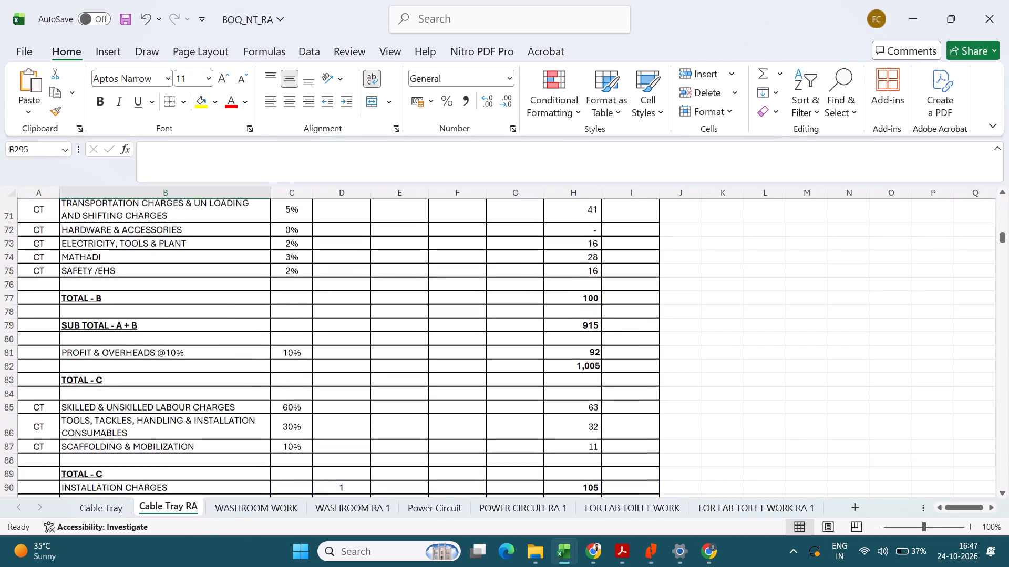
pyautogui.scroll(14, 282, 426)
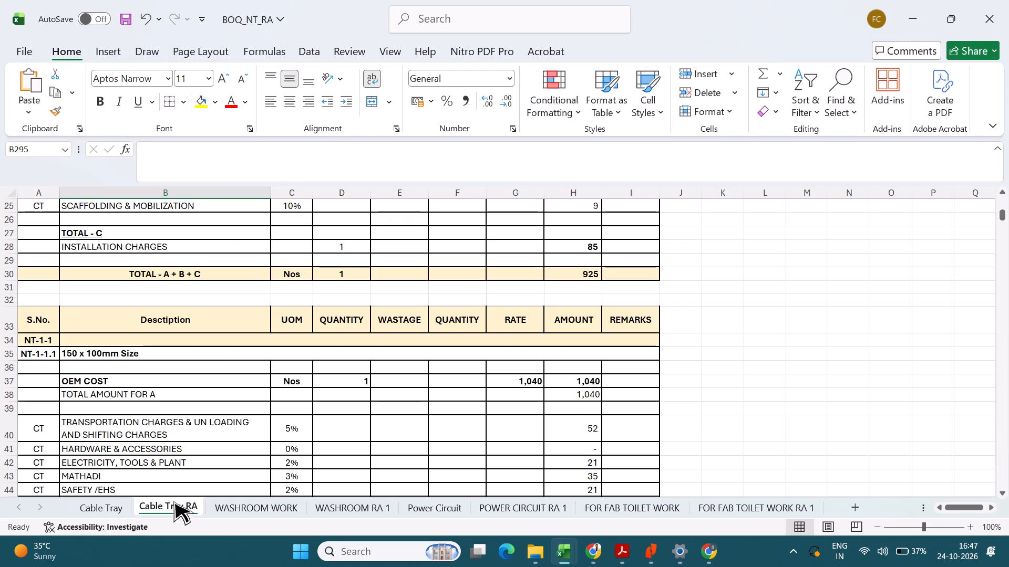
pyautogui.click(107, 500)
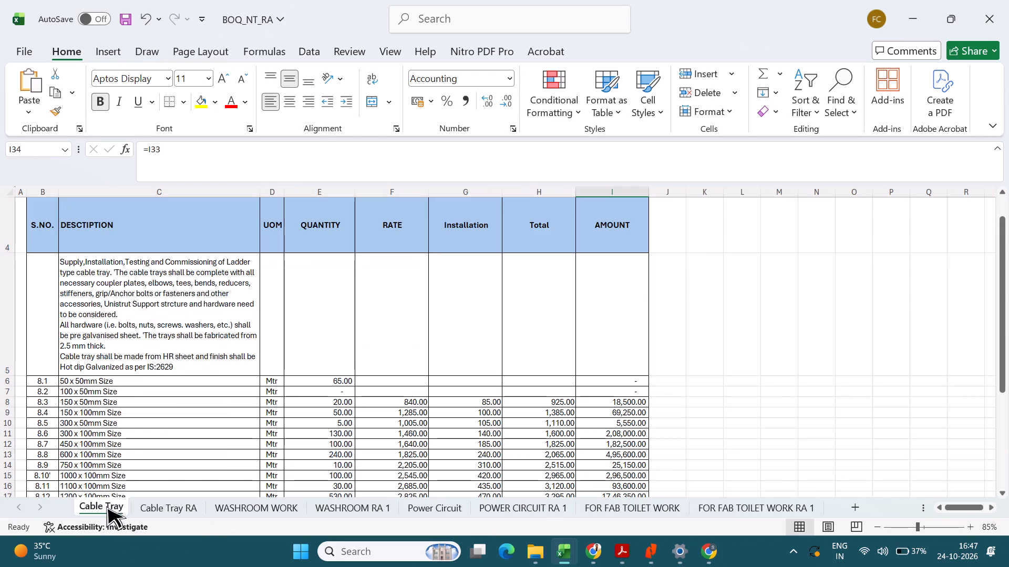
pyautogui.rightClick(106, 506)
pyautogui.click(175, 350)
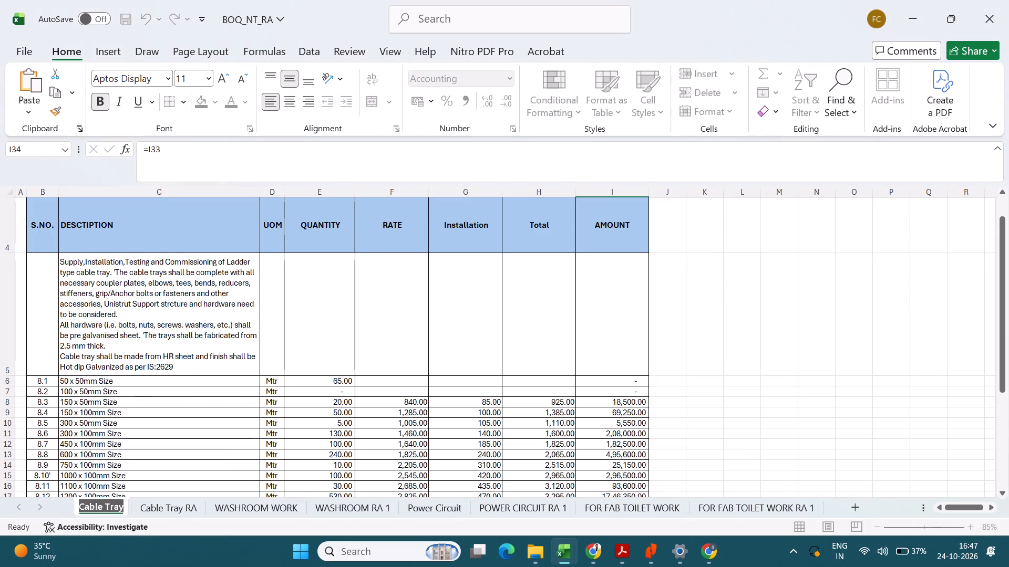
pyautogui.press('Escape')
# Copy the Cable Tray sheet into a new workbook, keeping the original in BOQ_NT_RA.
pyautogui.rightClick(109, 504)
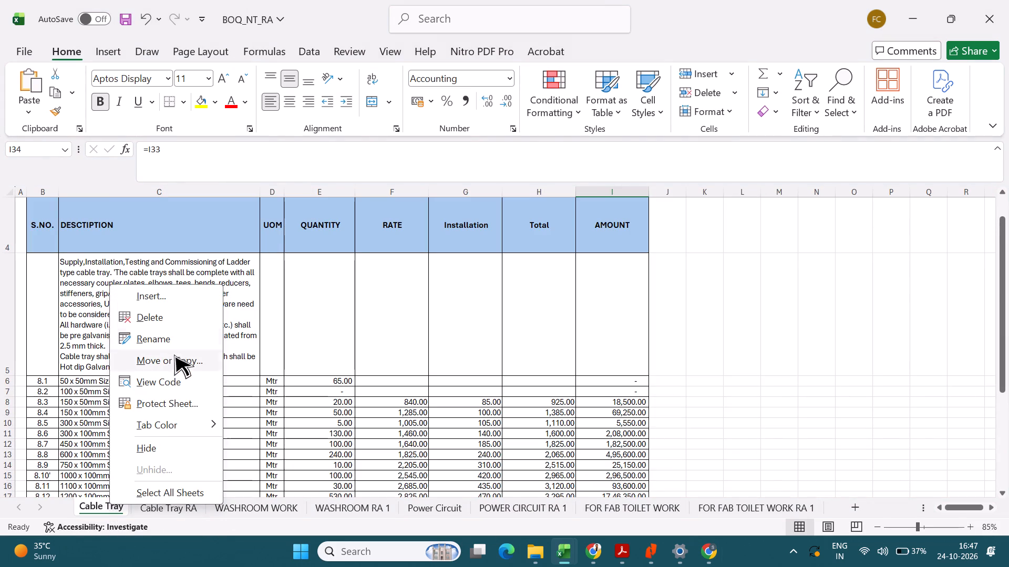
pyautogui.click(176, 356)
pyautogui.click(261, 286)
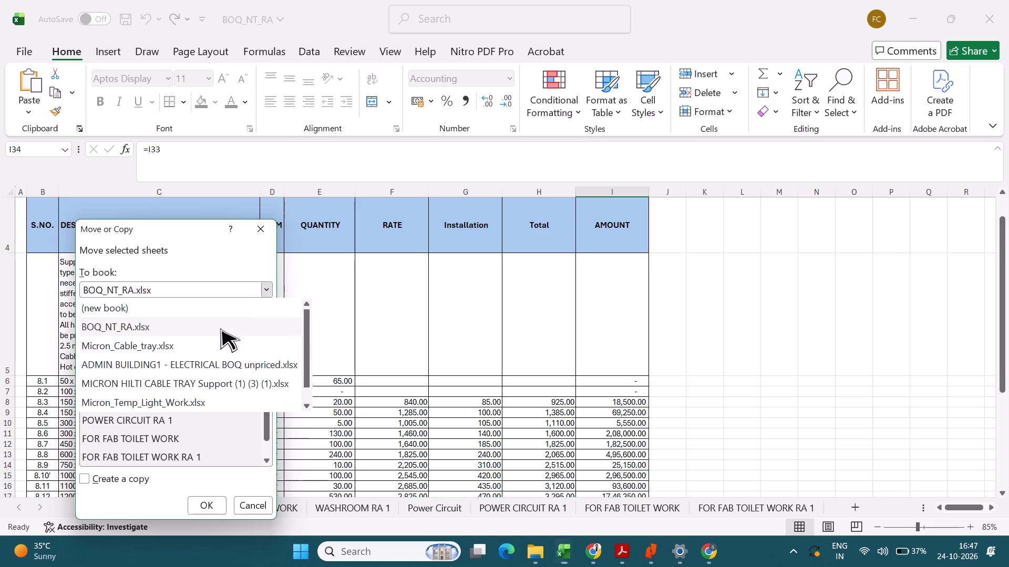
pyautogui.click(181, 307)
pyautogui.click(119, 438)
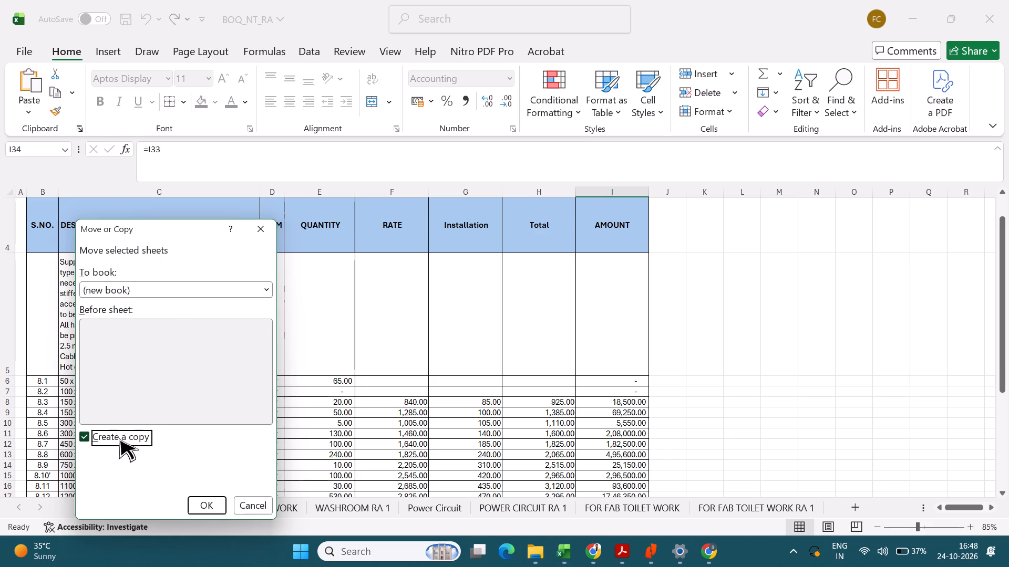
pyautogui.click(209, 508)
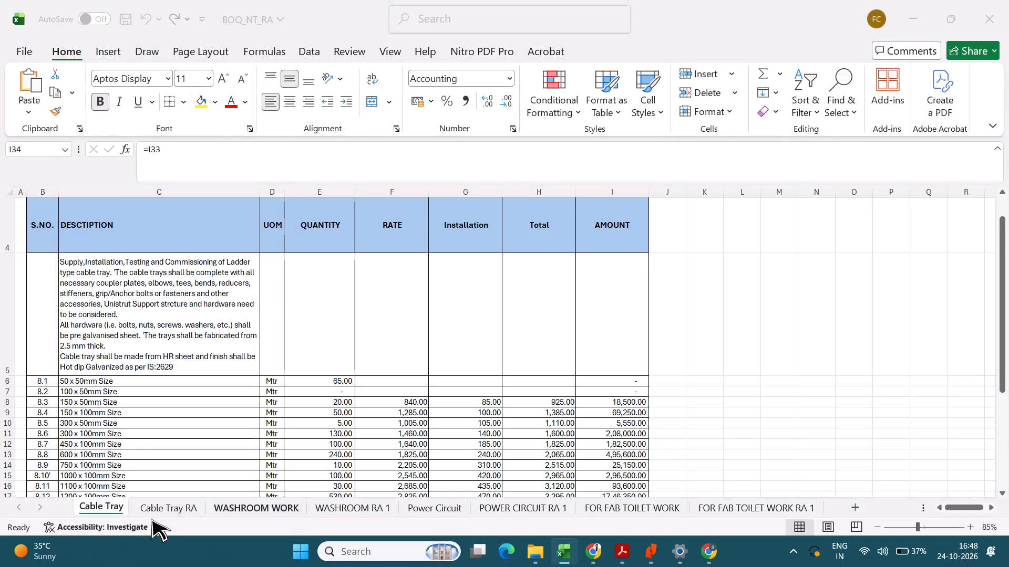
# Copy the Cable Tray RA sheet from BOQ_NT_RA into Book2, placing it before the Cable Tray sheet.
pyautogui.hotkey('alt', 'Tab')
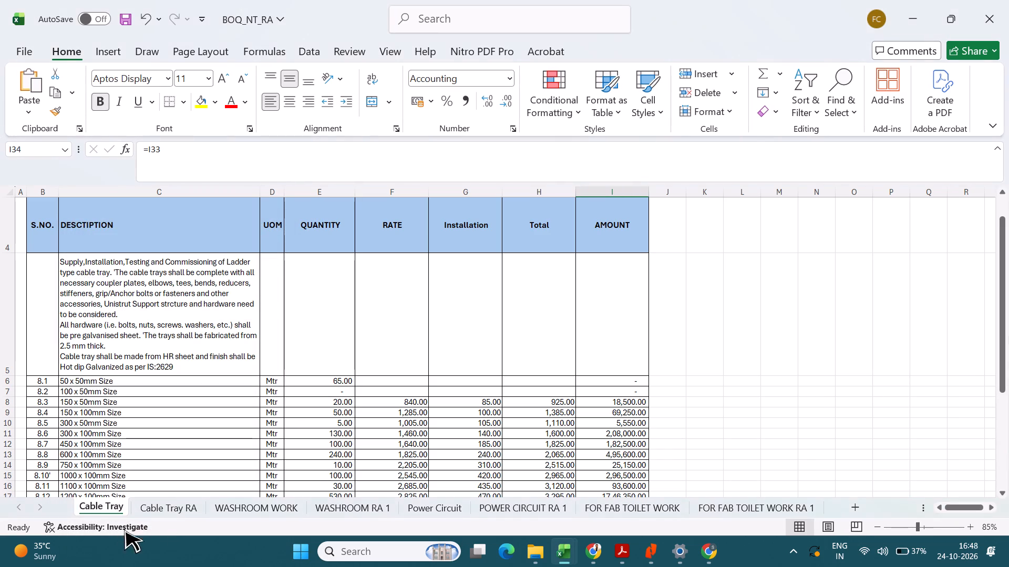
pyautogui.click(160, 503)
pyautogui.rightClick(166, 507)
pyautogui.click(240, 365)
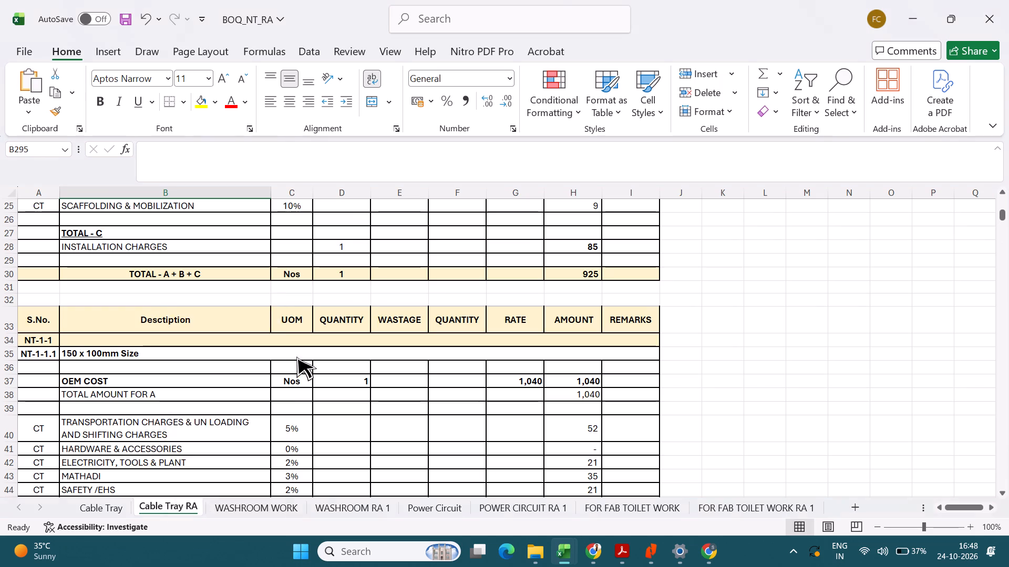
pyautogui.click(343, 290)
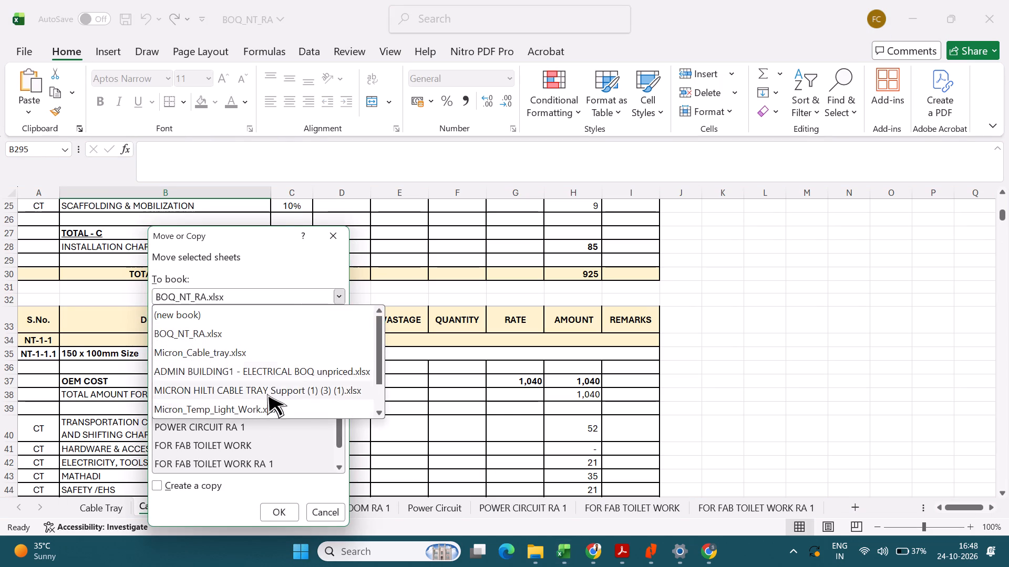
pyautogui.scroll(-4, 259, 374)
pyautogui.click(228, 408)
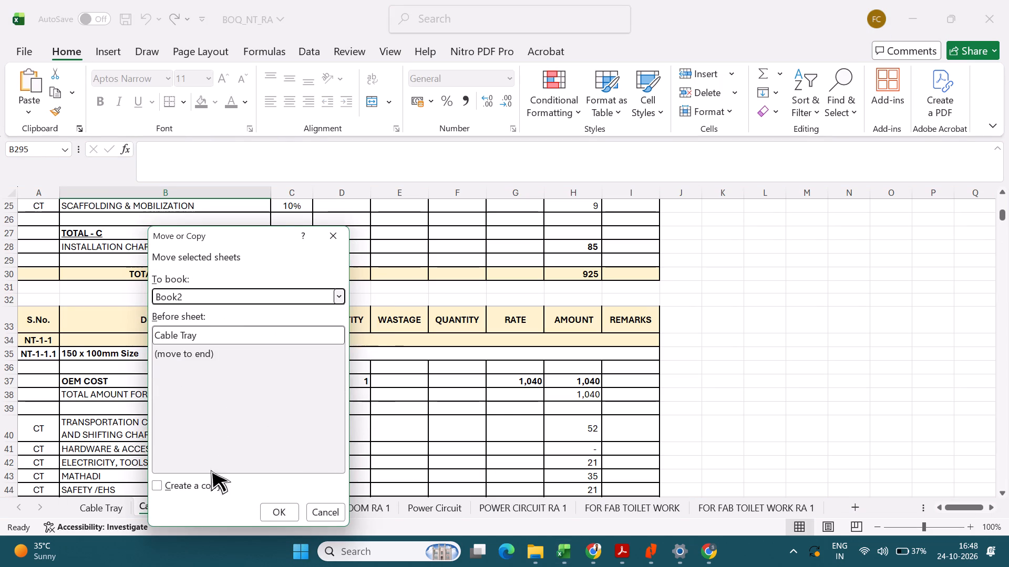
pyautogui.click(200, 481)
pyautogui.click(284, 511)
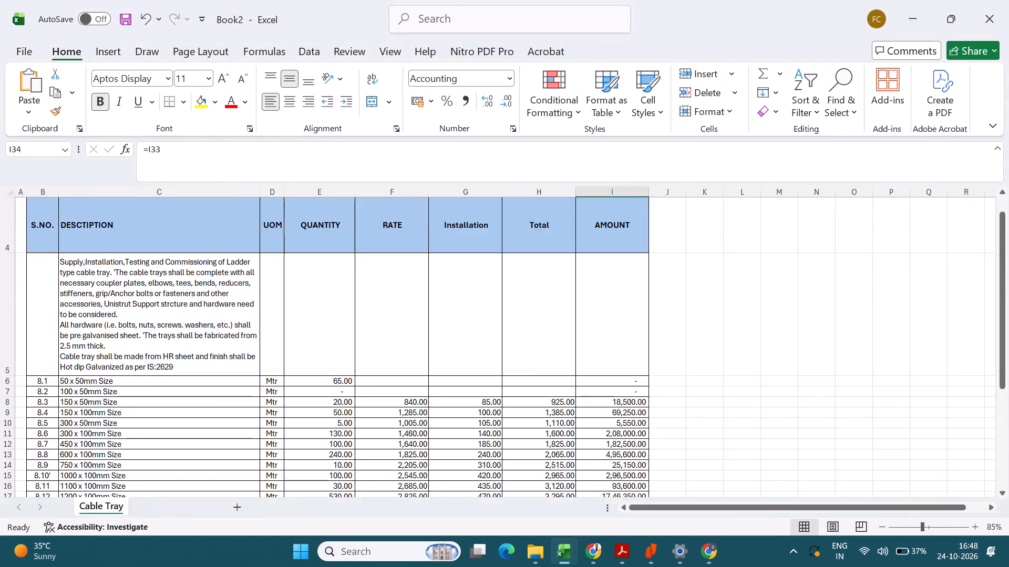
pyautogui.click(163, 500)
pyautogui.click(104, 515)
pyautogui.click(152, 509)
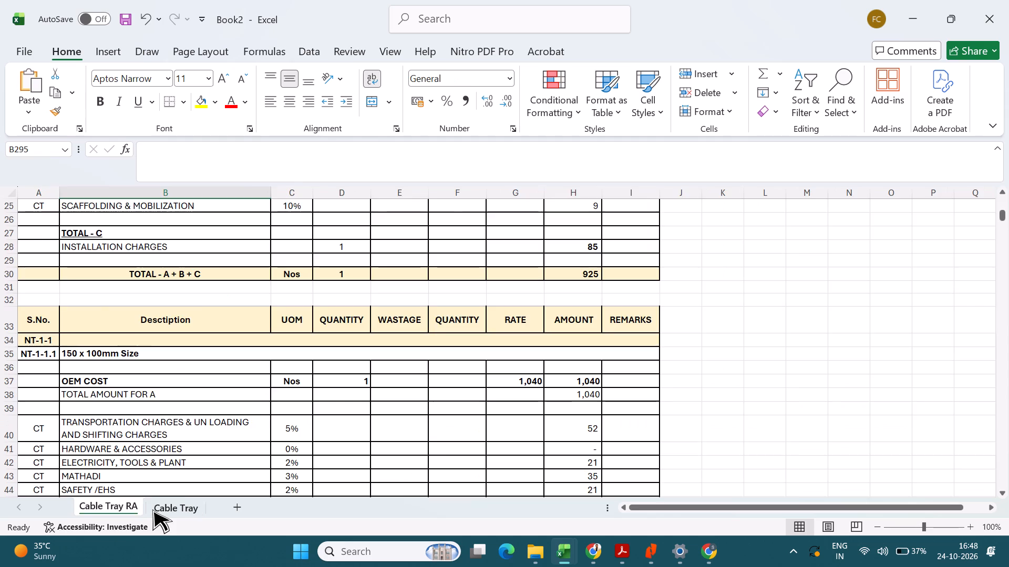
# Copy the NT, HILTI SUPPORT RA and Brk up sheet tabs together from the MICRON HILTI CABLE TRAY Support workbook to the front of Book2.
pyautogui.hotkey('alt', 'Tab')
pyautogui.hotkey('alt', 'Tab')
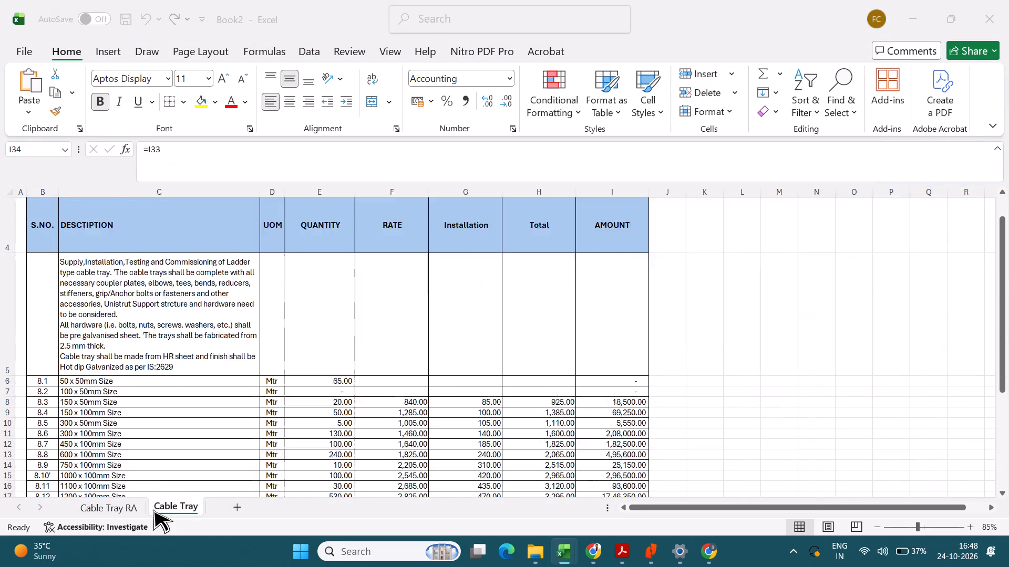
pyautogui.keyDown('ctrl'); pyautogui.click(126, 505); pyautogui.keyUp('ctrl')
pyautogui.keyDown('ctrl'); pyautogui.click(224, 508); pyautogui.keyUp('ctrl')
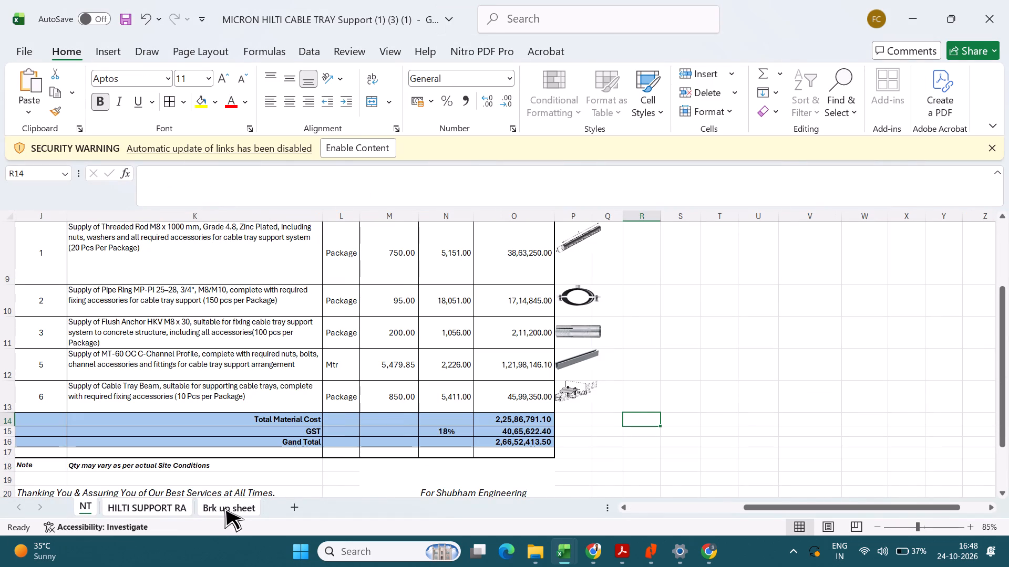
pyautogui.rightClick(224, 508)
pyautogui.click(311, 342)
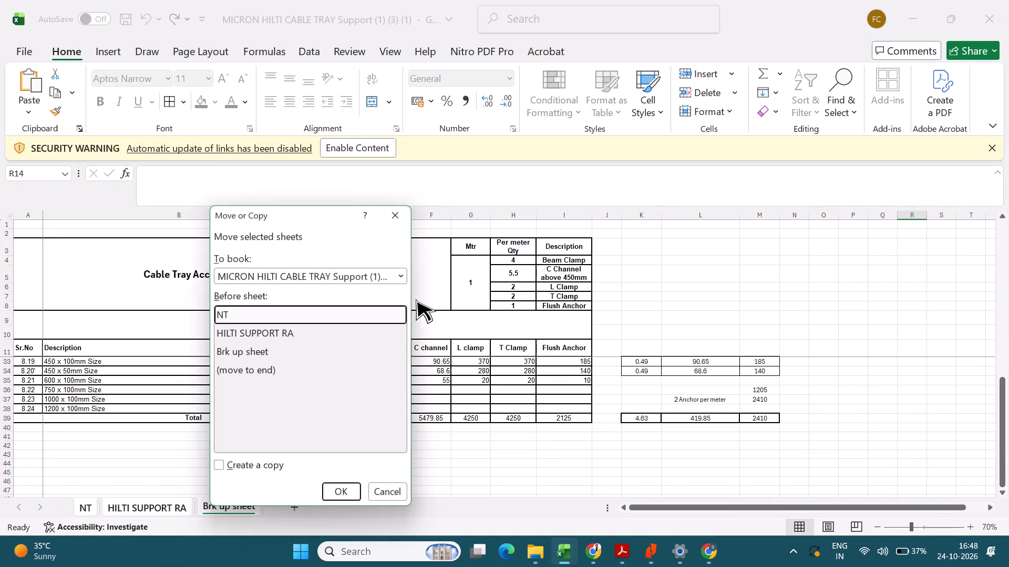
pyautogui.click(400, 268)
pyautogui.scroll(-7, 284, 367)
pyautogui.click(277, 388)
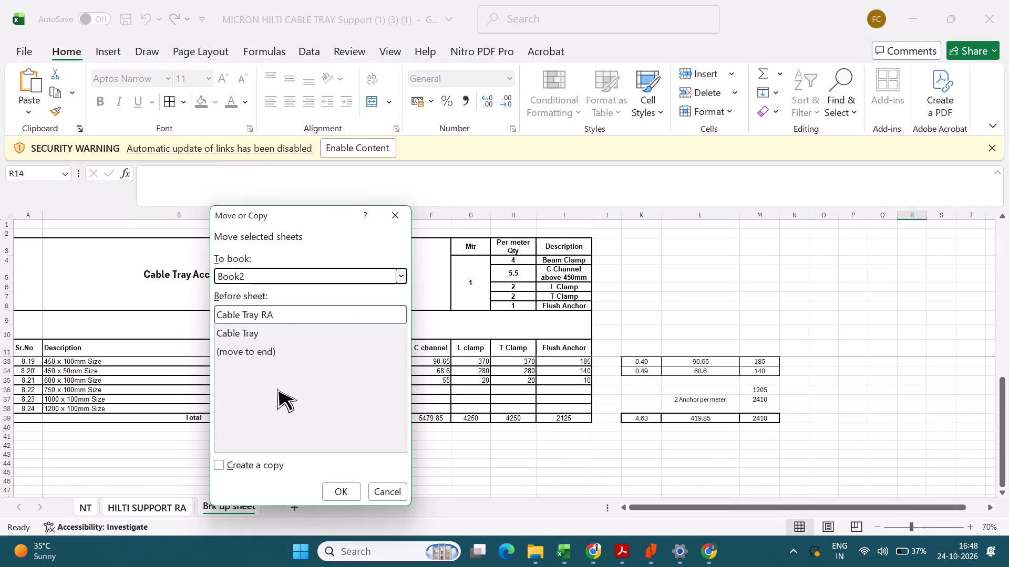
pyautogui.click(262, 466)
pyautogui.click(340, 481)
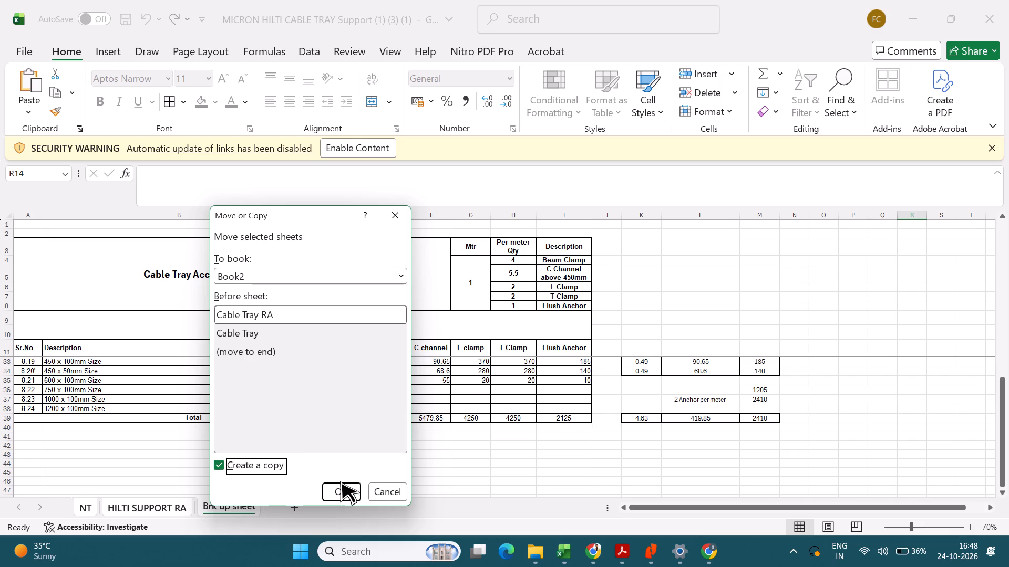
pyautogui.click(342, 493)
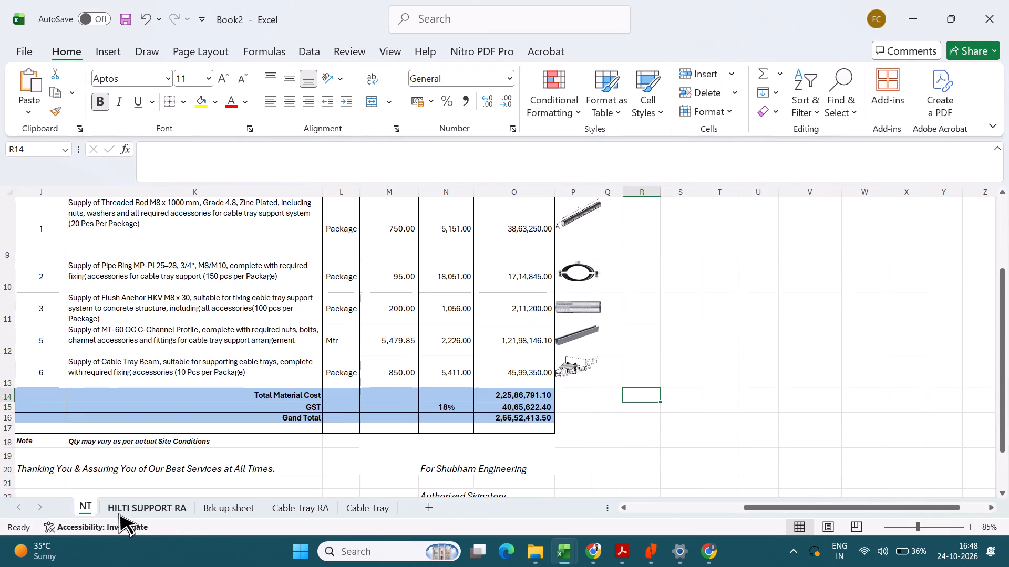
# Examine the copied NT sheet's support quantities and the source of the C-channel quantity, including the HILTI SUPPORT RA and Brk up sheet.
pyautogui.scroll(3, 420, 338)
pyautogui.scroll(-2, 421, 359)
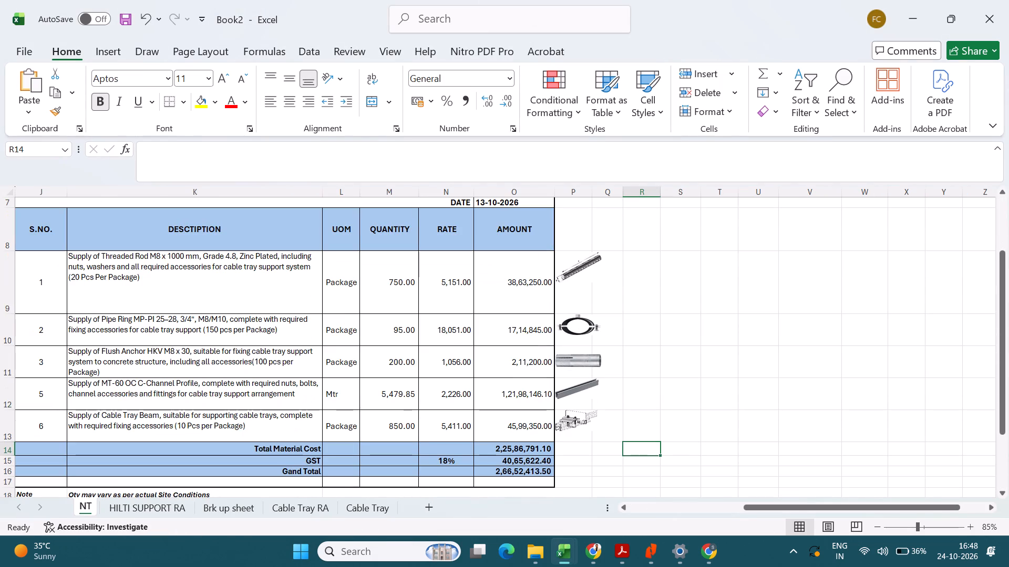
pyautogui.moveTo(398, 287); pyautogui.dragTo(398, 444)
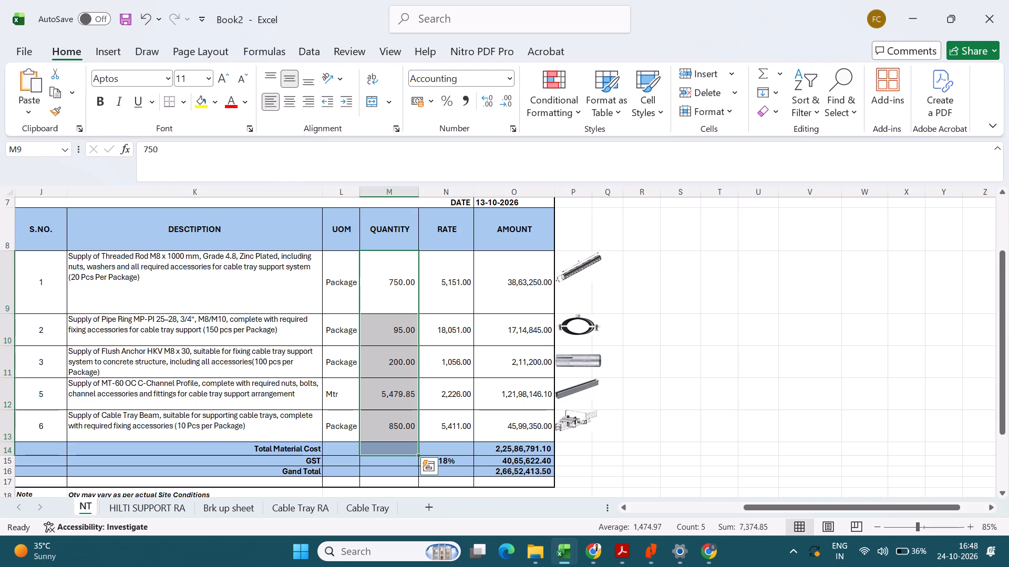
pyautogui.click(399, 409)
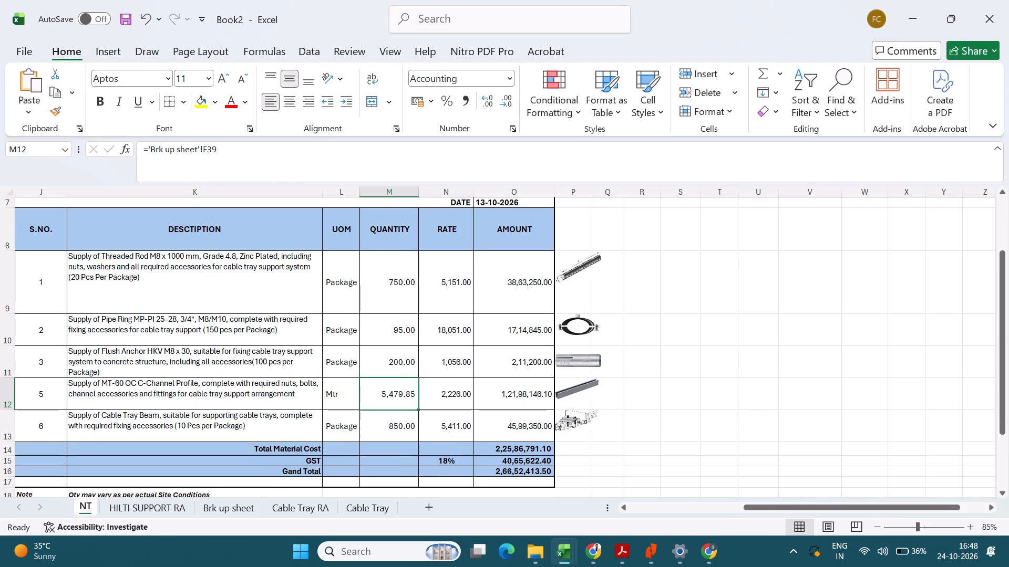
pyautogui.scroll(3, 470, 345)
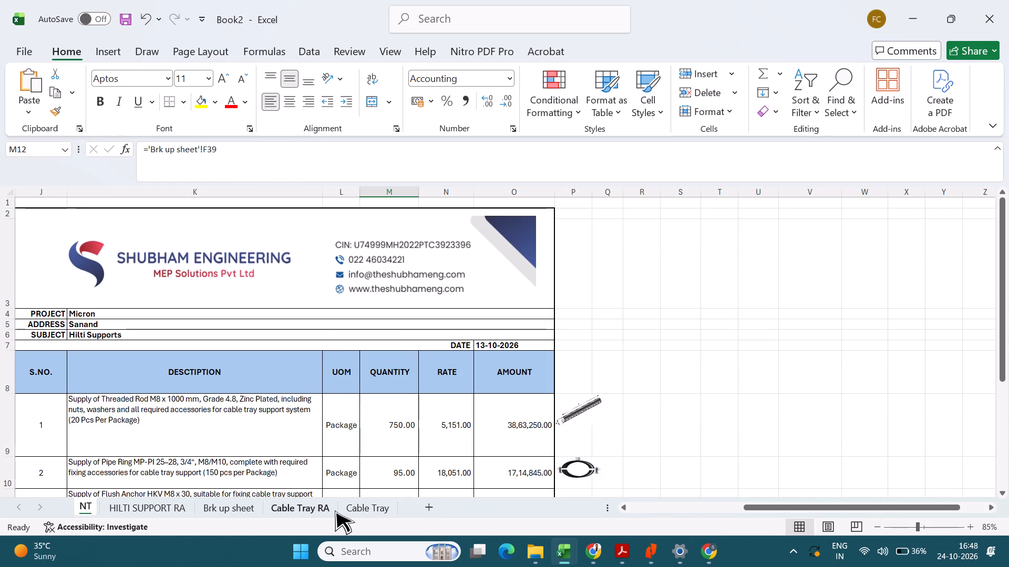
pyautogui.click(138, 508)
pyautogui.click(231, 498)
# Move the Cable Tray RA and Cable Tray sheets together to directly after the NT sheet in Book2.
pyautogui.click(299, 506)
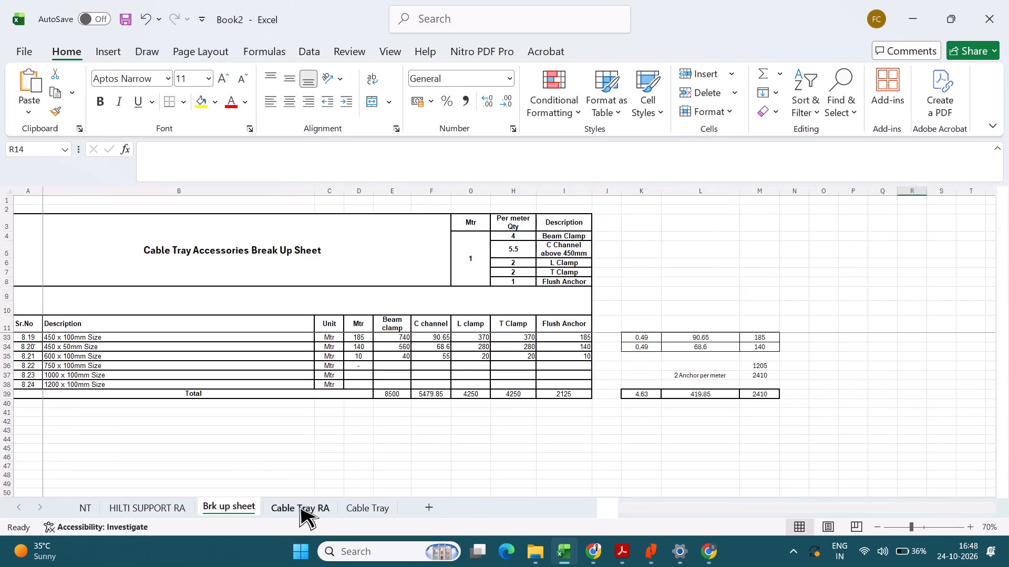
pyautogui.keyDown('ctrl'); pyautogui.keyDown('shift'); pyautogui.click(363, 507); pyautogui.keyUp('shift'); pyautogui.keyUp('ctrl')
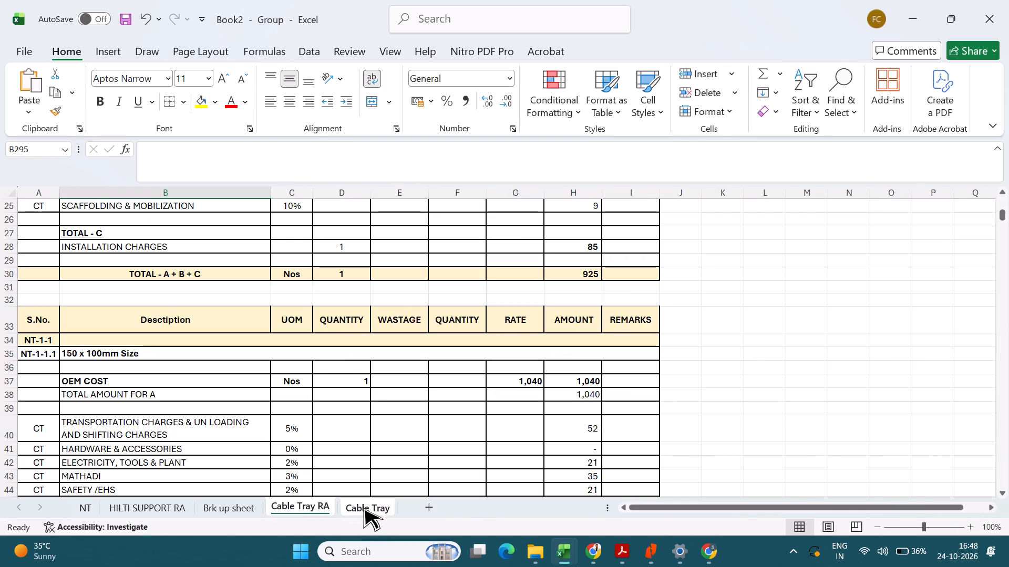
pyautogui.click(366, 506)
pyautogui.moveTo(372, 507); pyautogui.dragTo(116, 506)
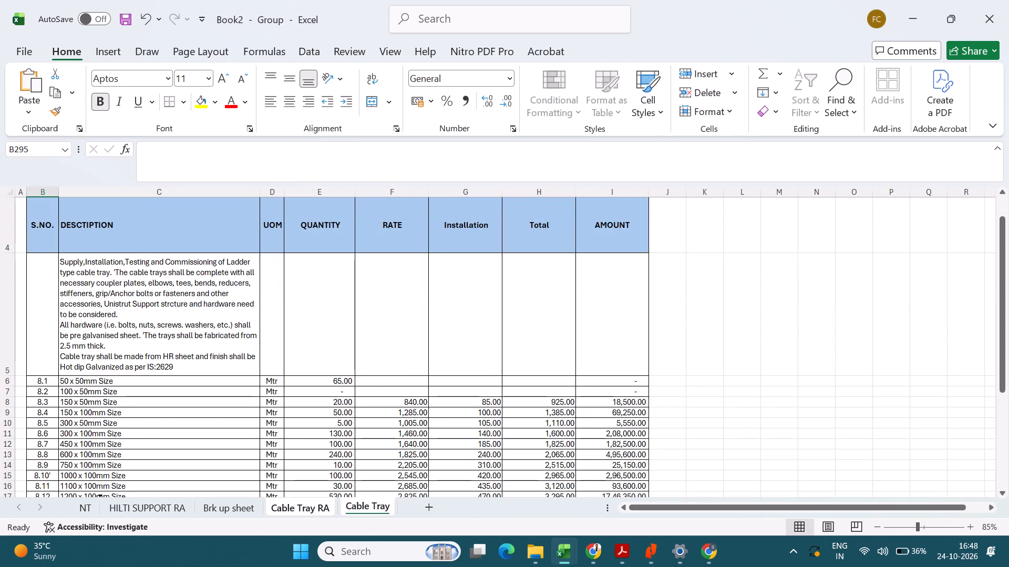
pyautogui.moveTo(116, 506); pyautogui.dragTo(116, 506)
# Ungroup the sheets and move Cable Tray in front of Cable Tray RA.
pyautogui.click(188, 510)
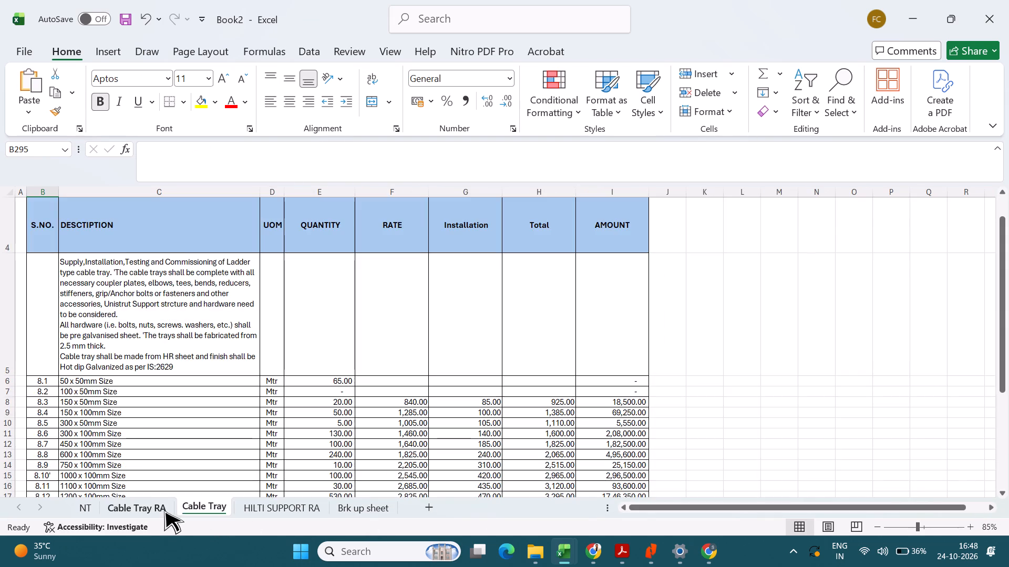
pyautogui.click(160, 509)
pyautogui.click(201, 502)
pyautogui.moveTo(208, 507); pyautogui.dragTo(137, 508)
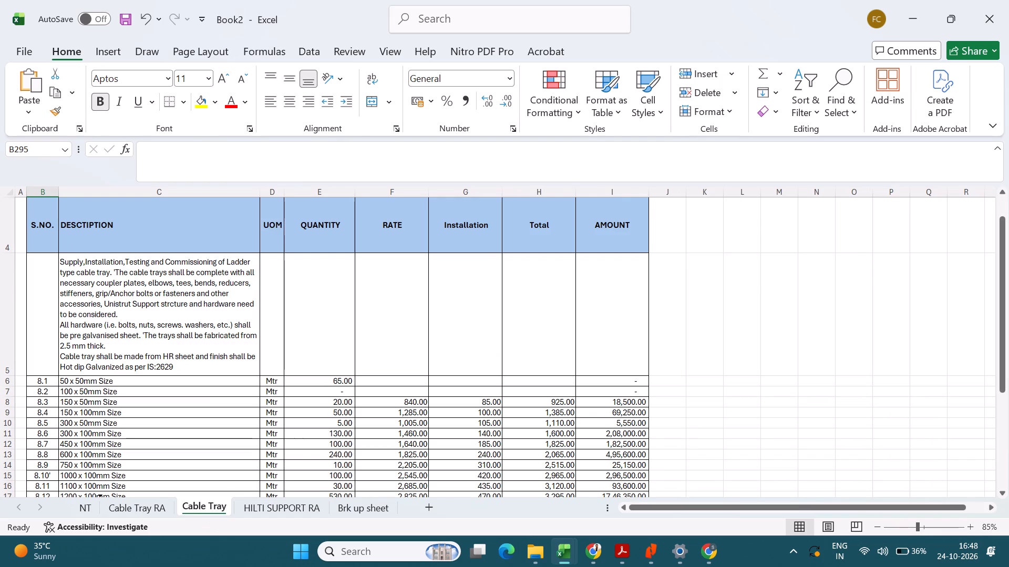
pyautogui.moveTo(137, 508); pyautogui.dragTo(127, 504)
# Move the NT sheet to between Cable Tray RA and HILTI SUPPORT RA.
pyautogui.click(88, 509)
pyautogui.scroll(1, 292, 387)
pyautogui.scroll(-1, 292, 387)
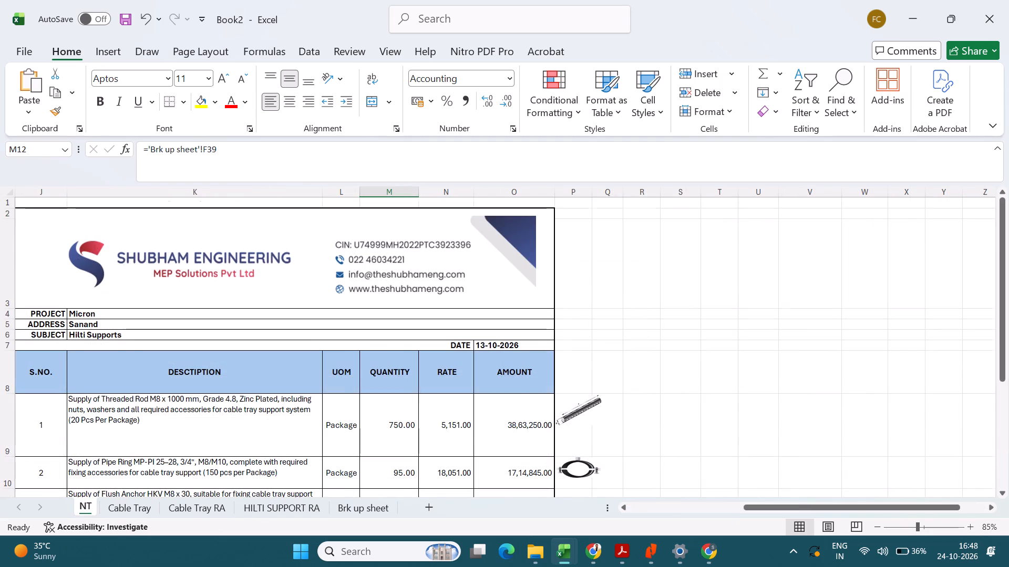
pyautogui.scroll(-1, 292, 387)
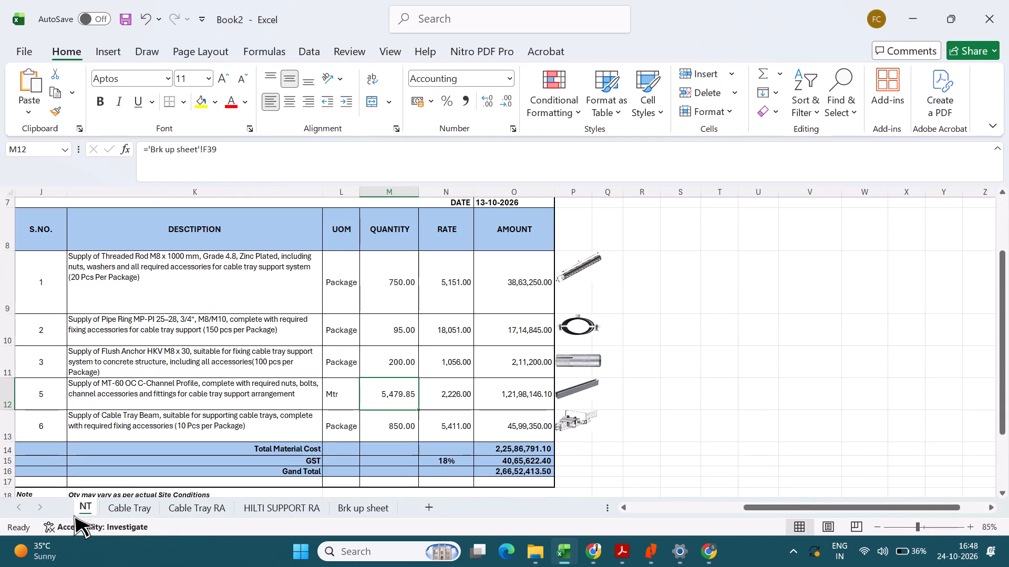
pyautogui.click(75, 506)
pyautogui.moveTo(77, 506); pyautogui.dragTo(251, 507)
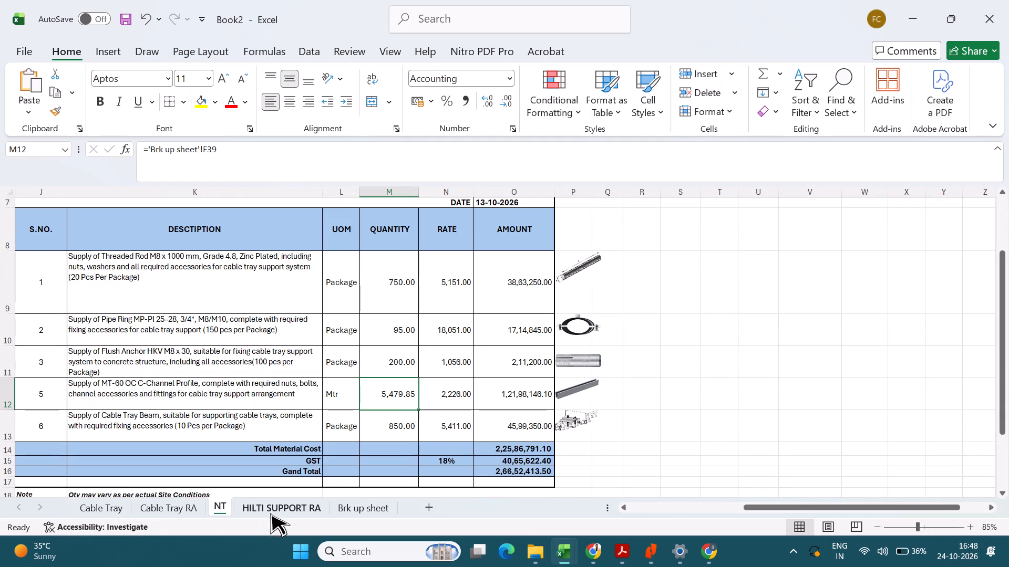
# Rename the NT sheet as Hilti support summary.
pyautogui.click(114, 506)
pyautogui.click(161, 506)
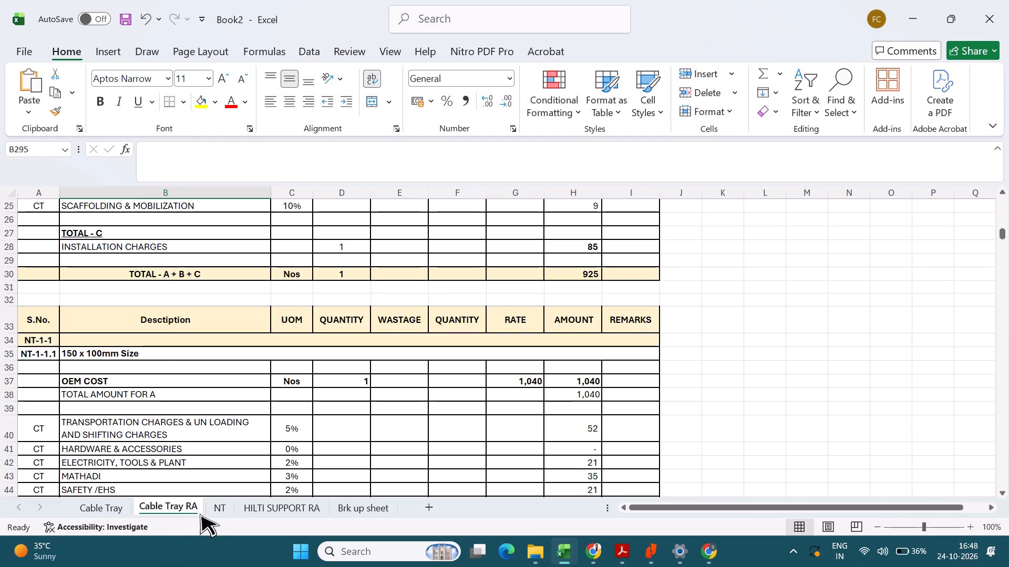
pyautogui.click(215, 504)
pyautogui.doubleClick(219, 506)
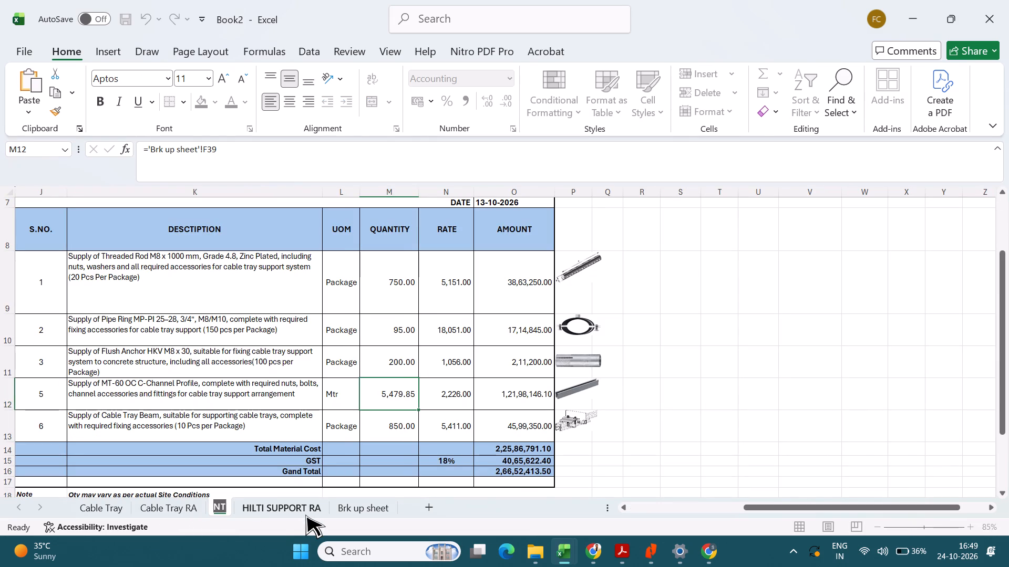
pyautogui.write('Silti')
pyautogui.press('space')
pyautogui.press('BackSpace')
pyautogui.press('BackSpace')
pyautogui.press('BackSpace')
pyautogui.press('BackSpace')
pyautogui.press('BackSpace')
pyautogui.press('BackSpace')
pyautogui.press('BackSpace')
pyautogui.press('BackSpace')
pyautogui.press('BackSpace')
pyautogui.press('BackSpace')
pyautogui.press('BackSpace')
pyautogui.press('BackSpace')
pyautogui.press('BackSpace')
pyautogui.press('BackSpace')
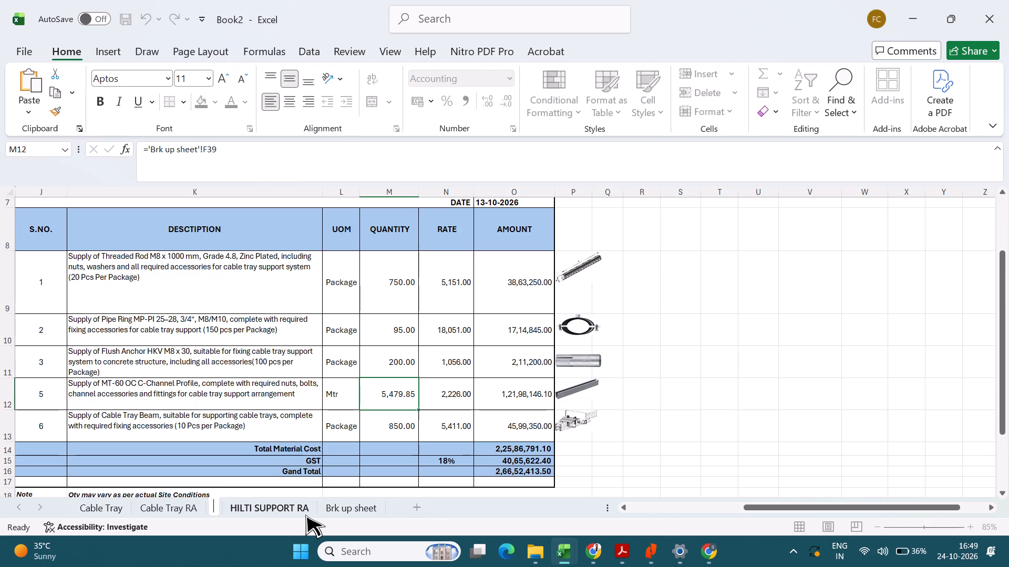
pyautogui.write('Hilti su')
pyautogui.press('BackSpace')
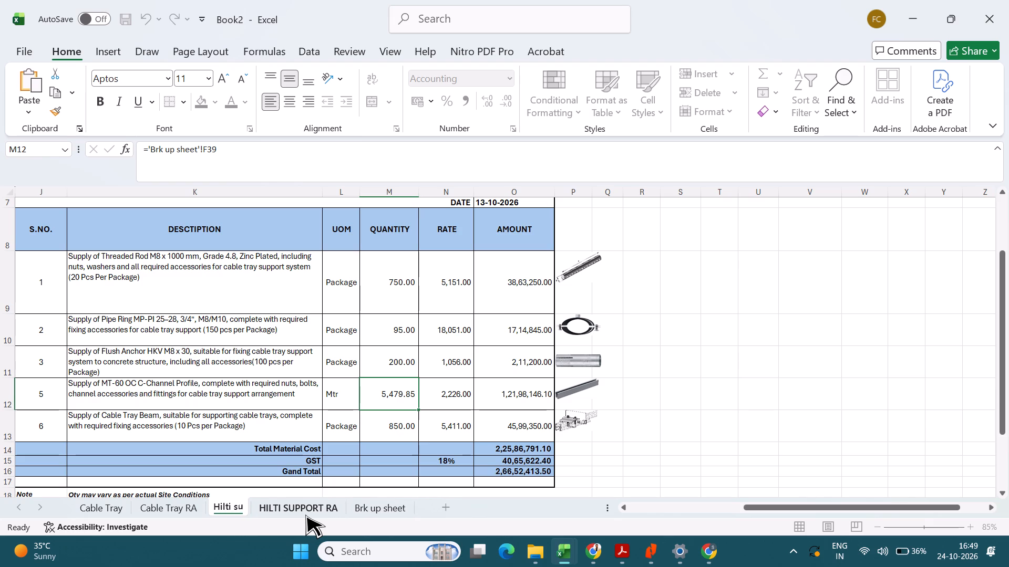
pyautogui.press('BackSpace')
pyautogui.write('support summary')
pyautogui.press('space')
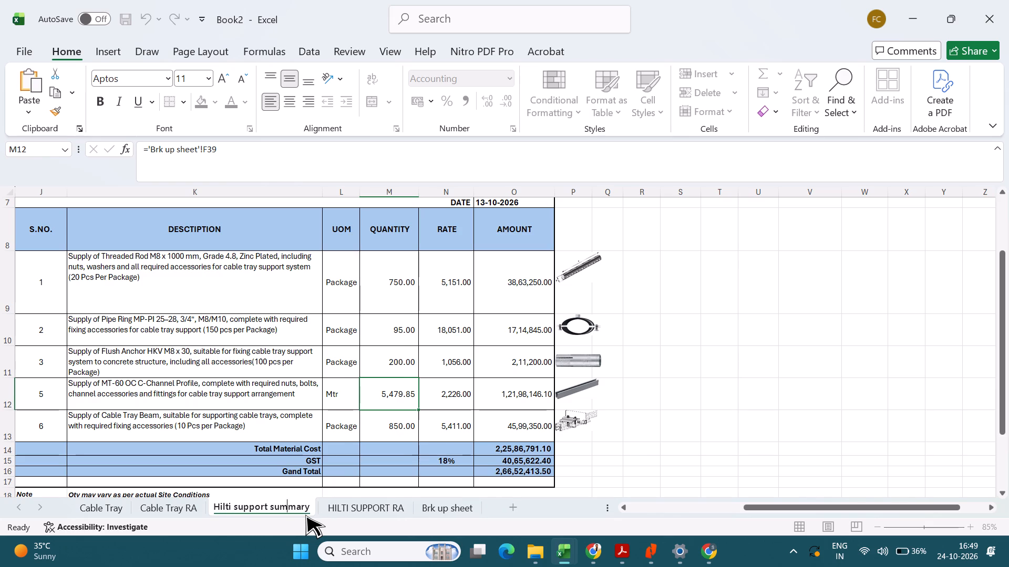
pyautogui.press('Return')
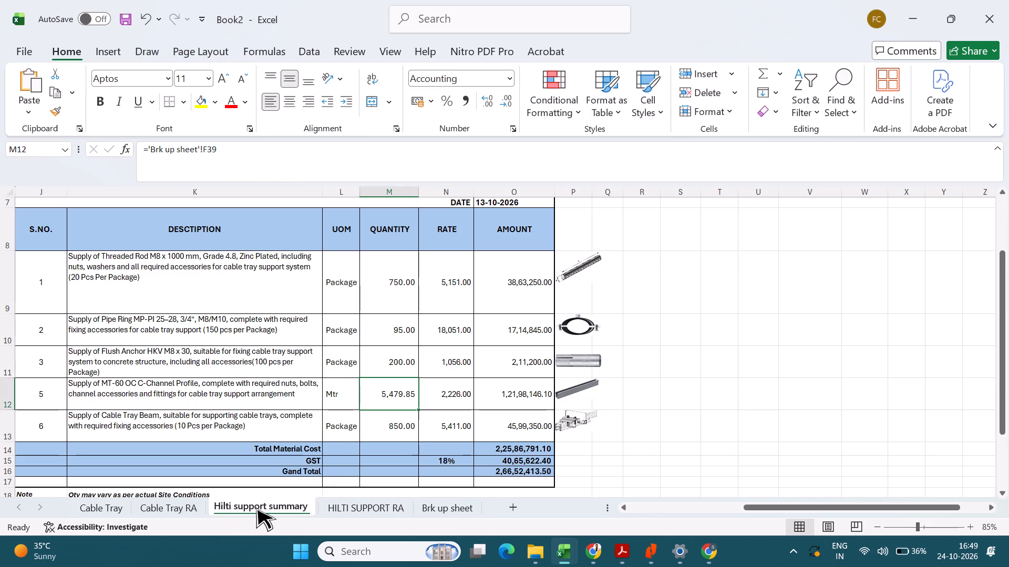
# Save the new workbook as "Admin Building - Low side tray with hilti support" in the OneDrive Documents folder.
pyautogui.click(354, 501)
pyautogui.click(452, 510)
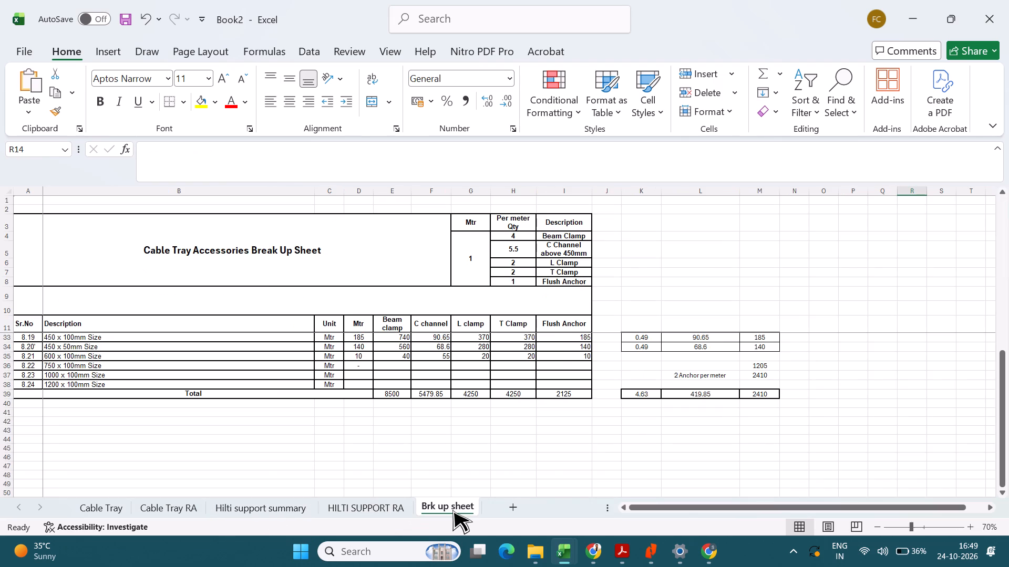
pyautogui.scroll(17, 460, 391)
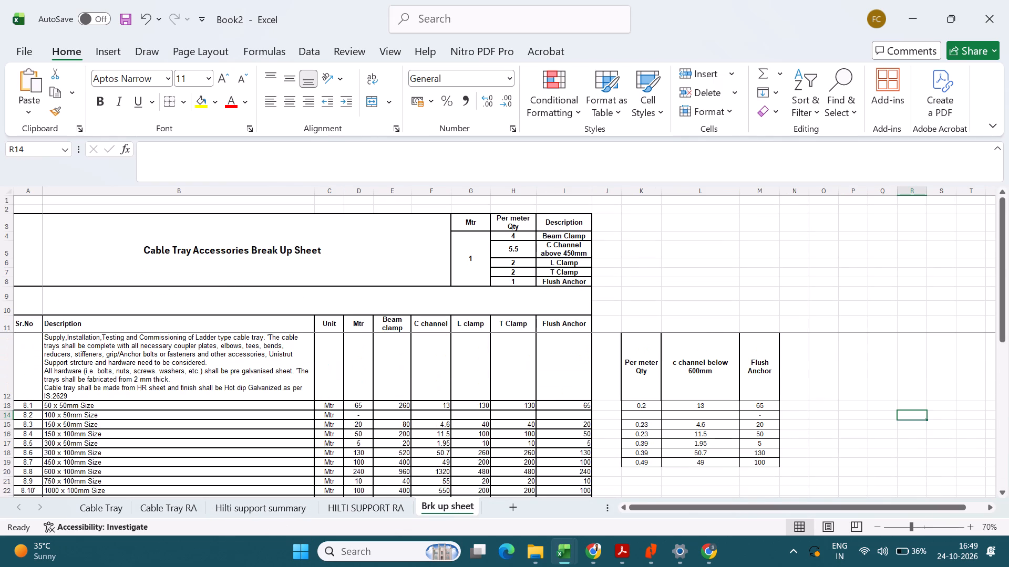
pyautogui.scroll(19, 459, 359)
pyautogui.hotkey('ctrl', 's')
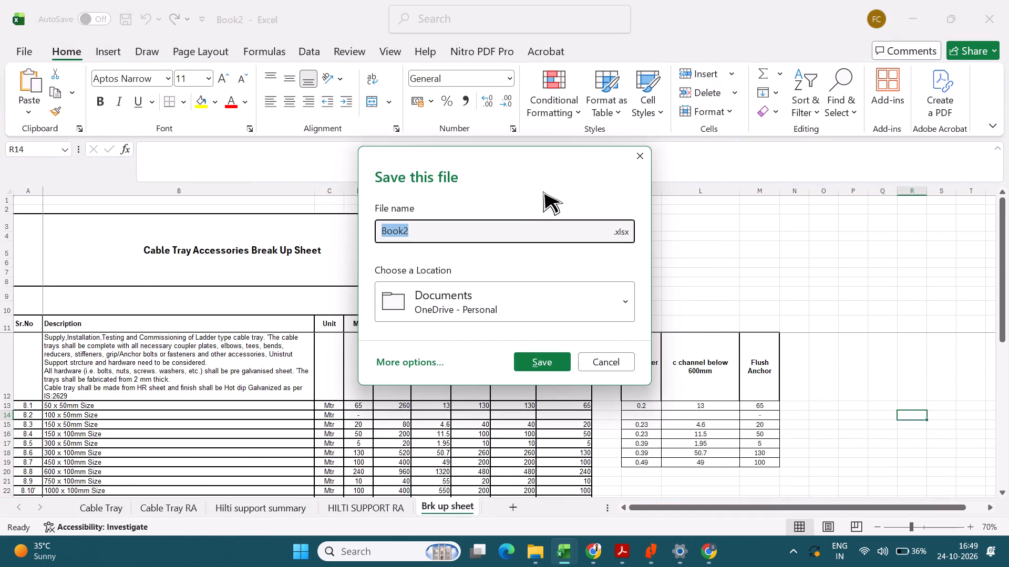
pyautogui.write('Admin Building')
pyautogui.press('space')
pyautogui.write('- Low side')
pyautogui.press('space')
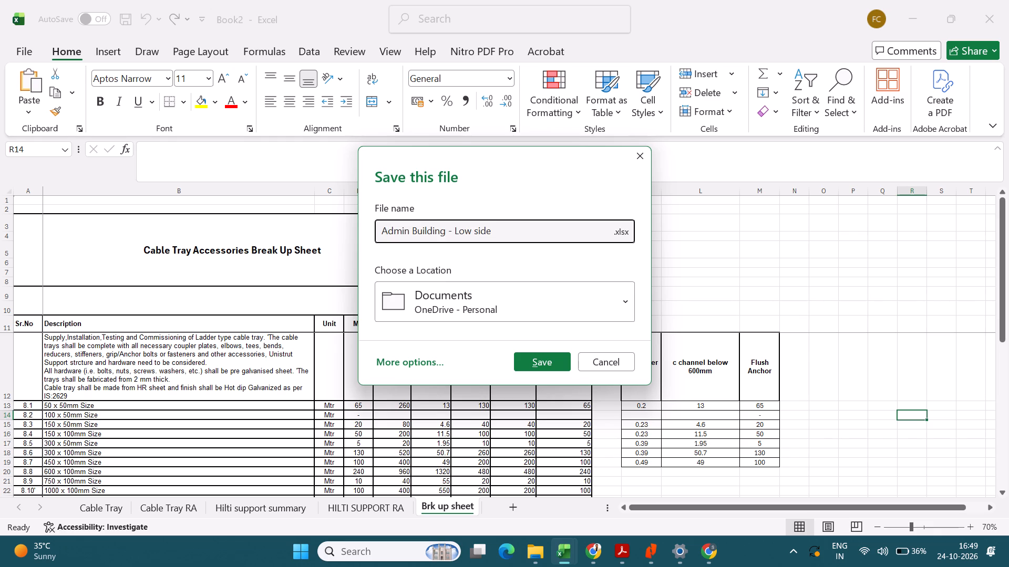
pyautogui.write('tray i')
pyautogui.press('BackSpace')
pyautogui.write('with')
pyautogui.press('space')
pyautogui.write('hili')
pyautogui.press('BackSpace')
pyautogui.write('ti')
pyautogui.press('space')
pyautogui.press('s')
pyautogui.write('uppot')
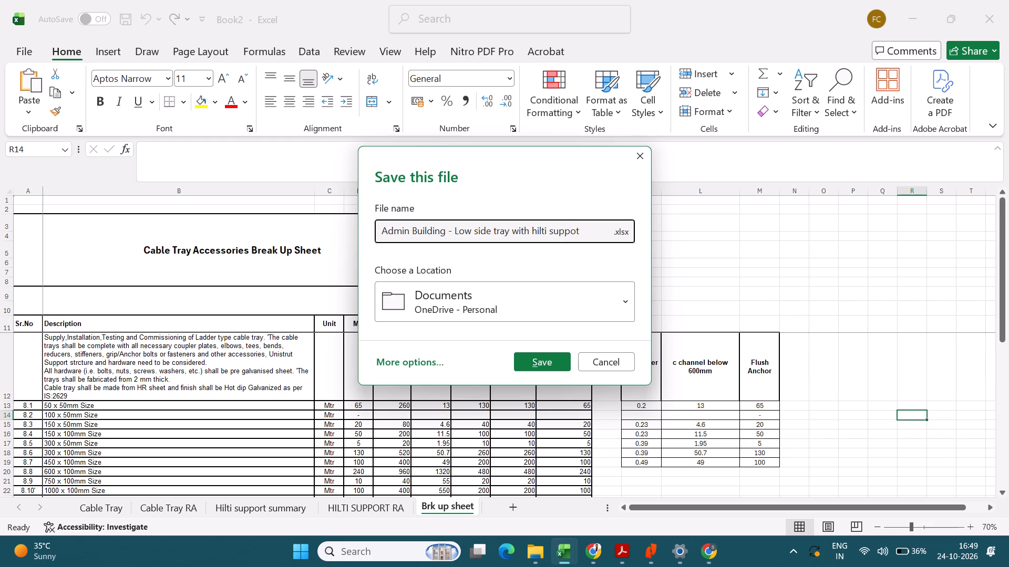
pyautogui.press('BackSpace')
pyautogui.write('rt')
pyautogui.press('Return')
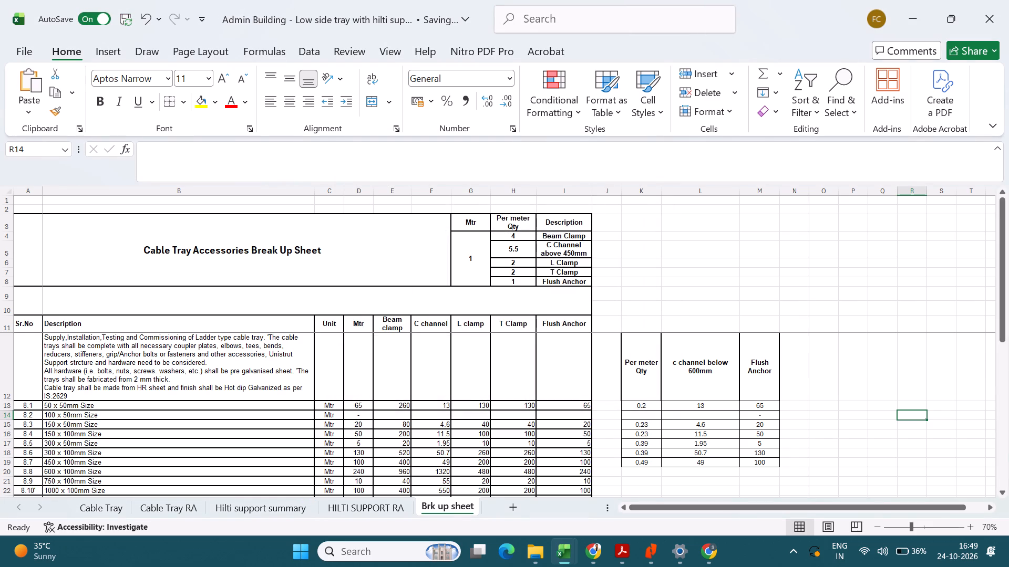
# Bring the Cable Tray sheet to the front view, save the Admin Building workbook again and close it.
pyautogui.click(100, 506)
pyautogui.scroll(10, 328, 354)
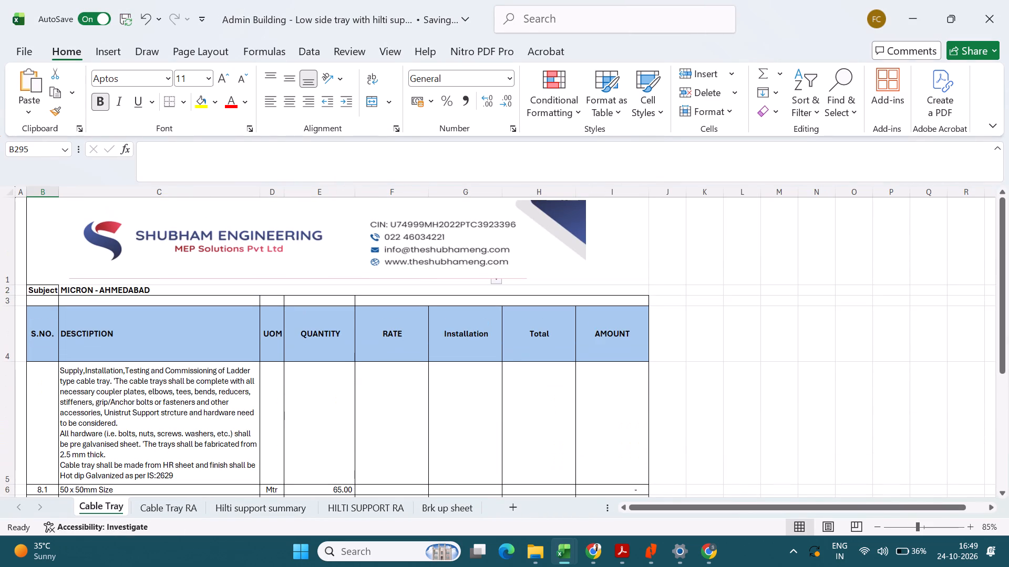
pyautogui.hotkey('ctrl', 's')
pyautogui.hotkey('ctrl', 'w')
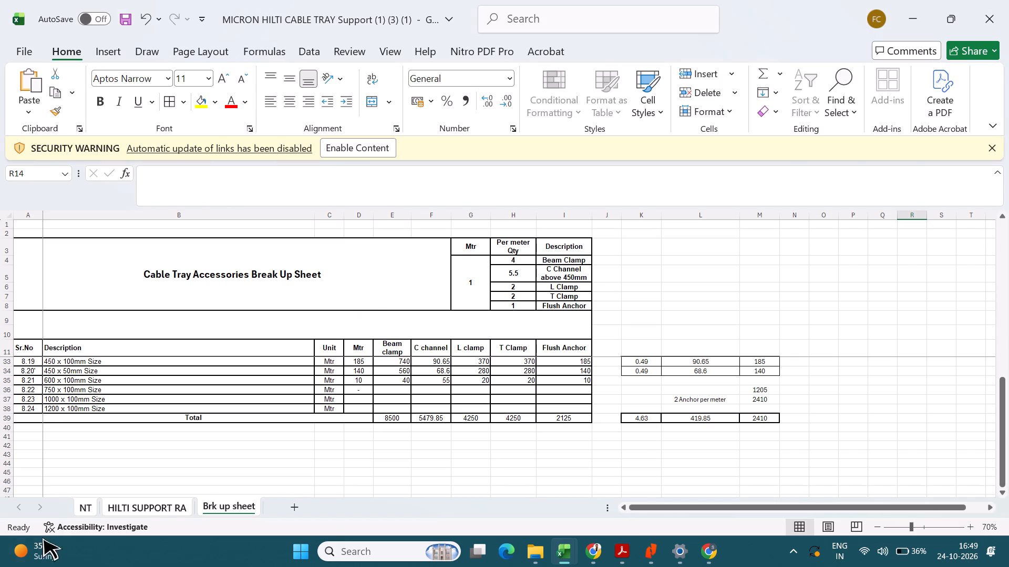
# Save the MICRON HILTI CABLE TRAY Support workbook with its NT sheet showing, and close it.
pyautogui.click(215, 353)
pyautogui.click(320, 337)
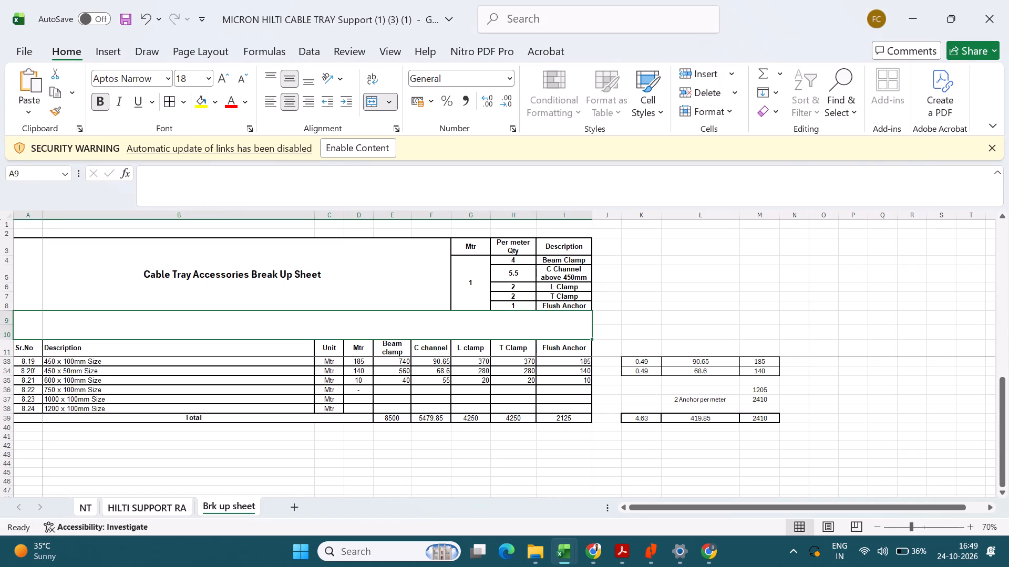
pyautogui.click(71, 503)
pyautogui.click(997, 20)
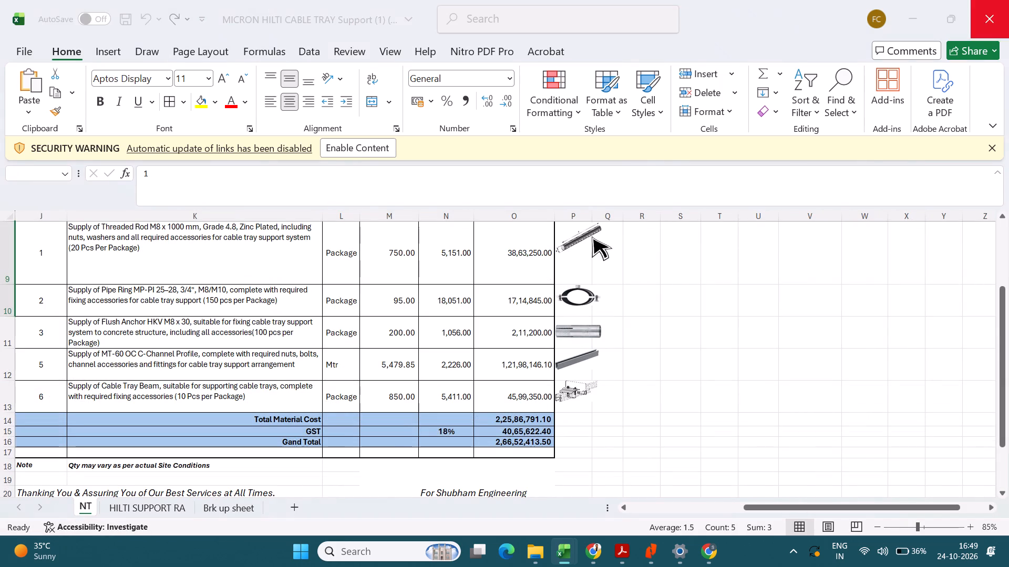
pyautogui.click(619, 390)
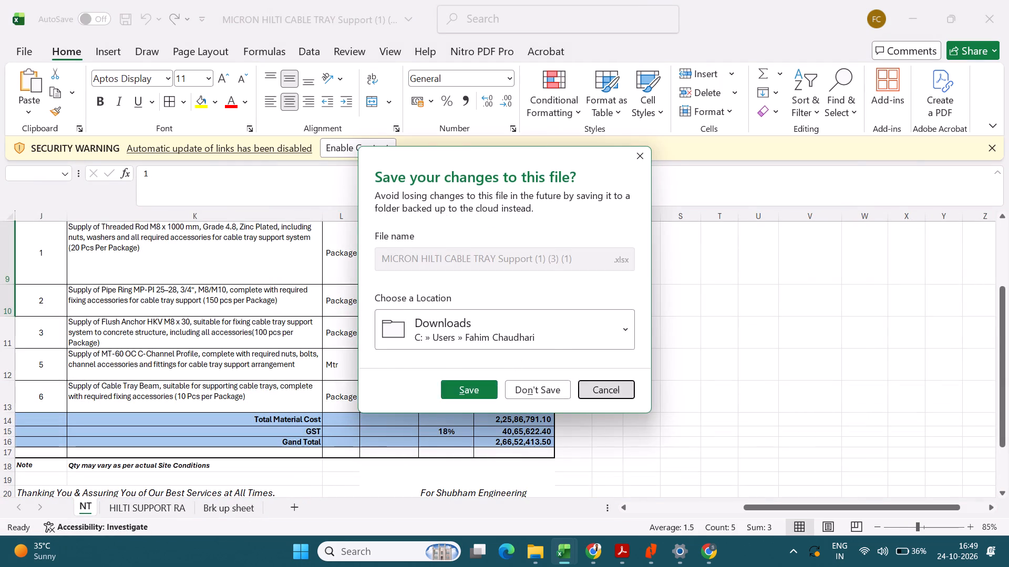
pyautogui.click(236, 332)
pyautogui.hotkey('ctrl', 's')
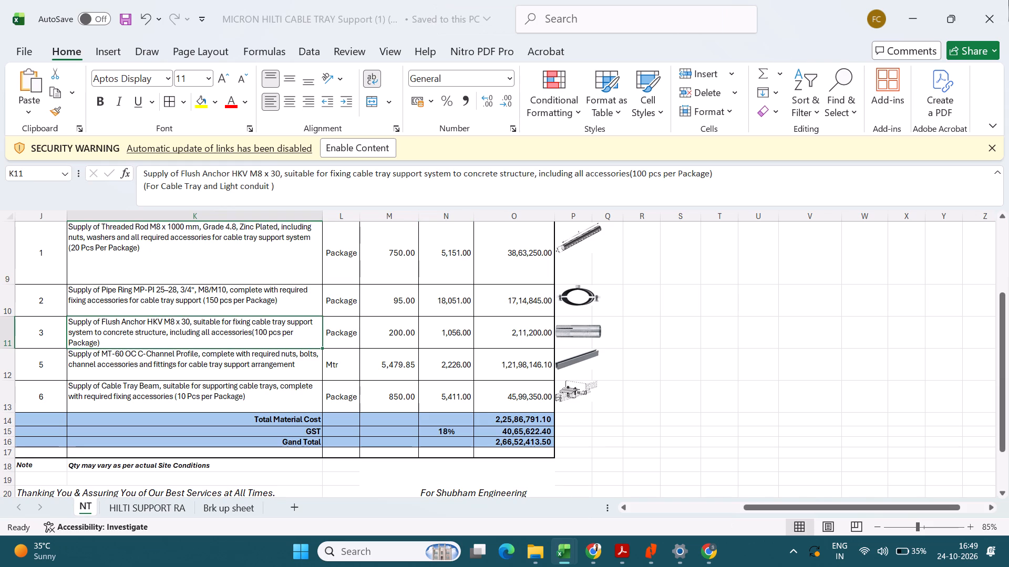
pyautogui.click(991, 14)
# Examine the Cable Tray, Cable Tray RA, WASHROOM WORK and WASHROOM RA 1 sheets in the BOQ_NT_RA workbook.
pyautogui.scroll(20, 303, 439)
pyautogui.scroll(2, 303, 439)
pyautogui.click(107, 512)
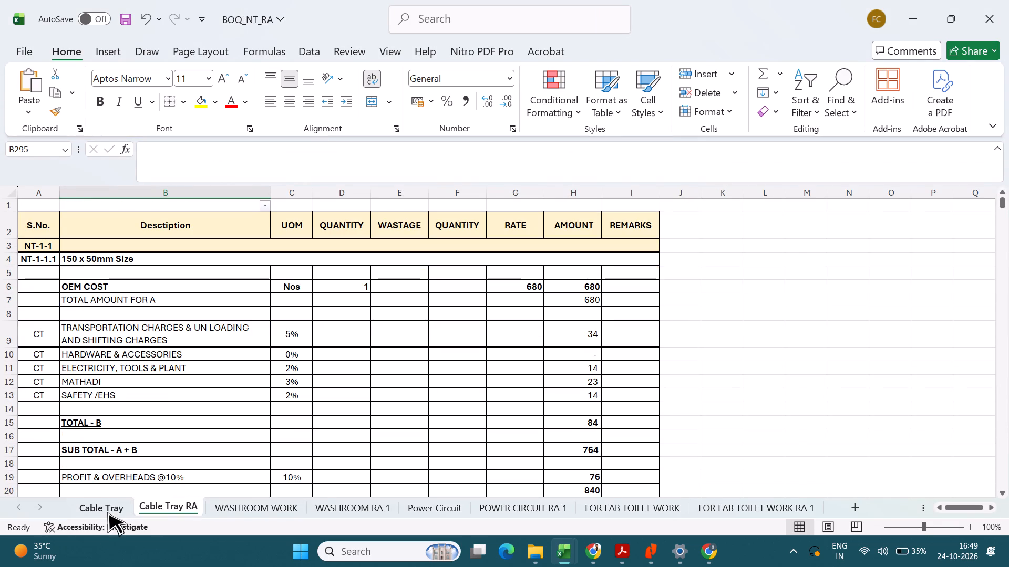
pyautogui.scroll(17, 239, 384)
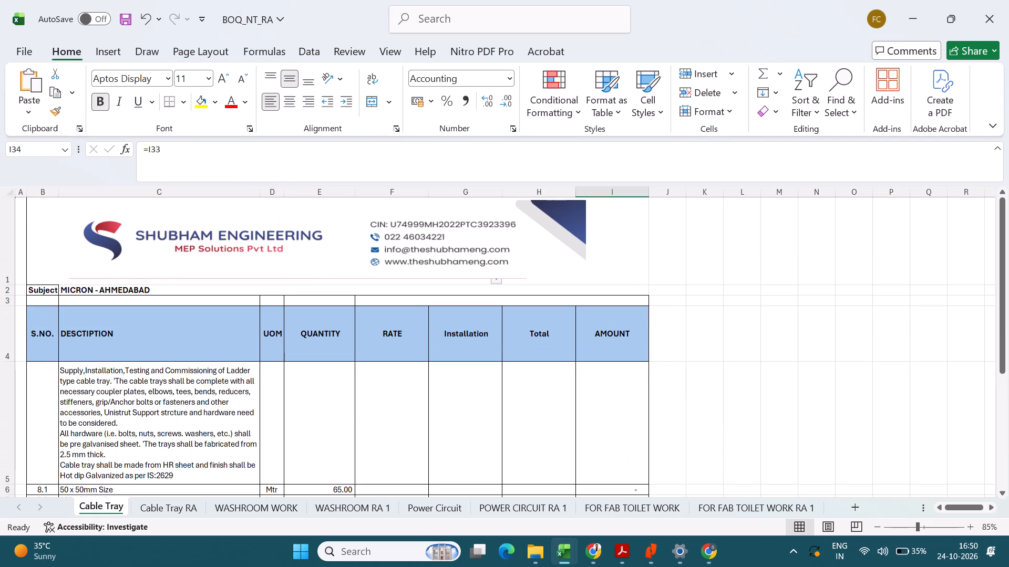
pyautogui.scroll(3, 239, 384)
pyautogui.click(218, 432)
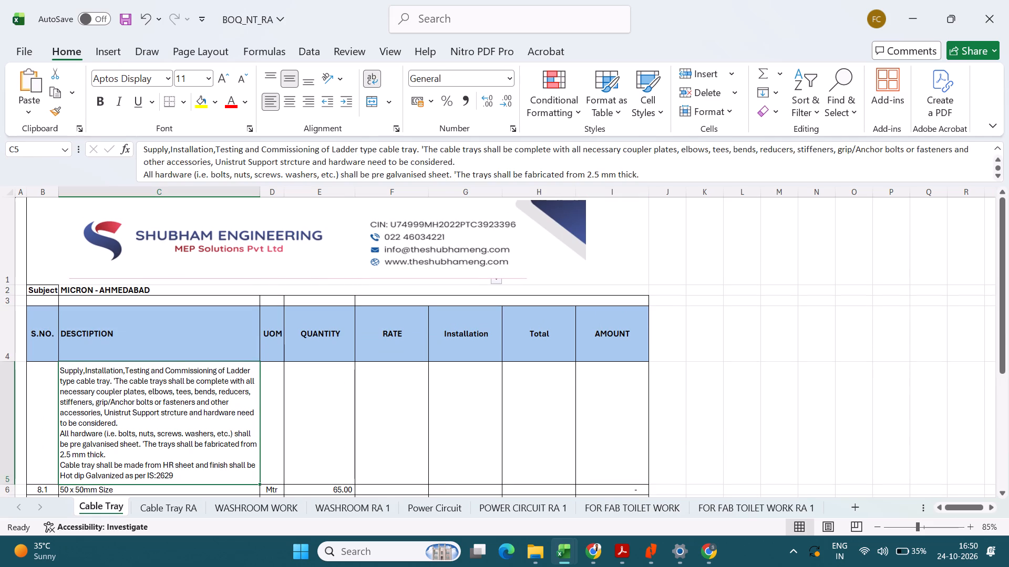
pyautogui.scroll(5, 269, 522)
pyautogui.scroll(2, 284, 440)
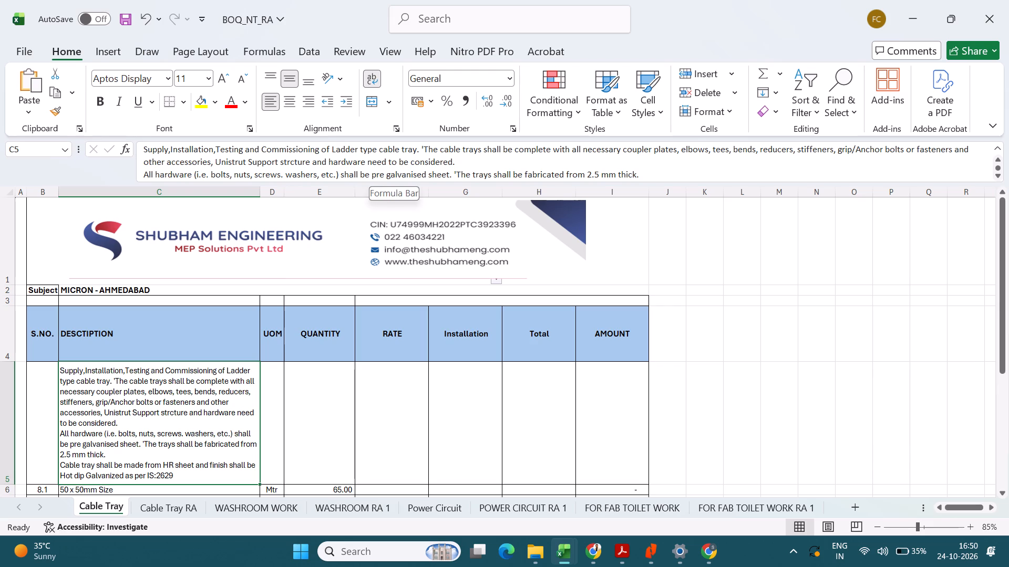
pyautogui.click(181, 507)
pyautogui.click(225, 507)
pyautogui.click(374, 507)
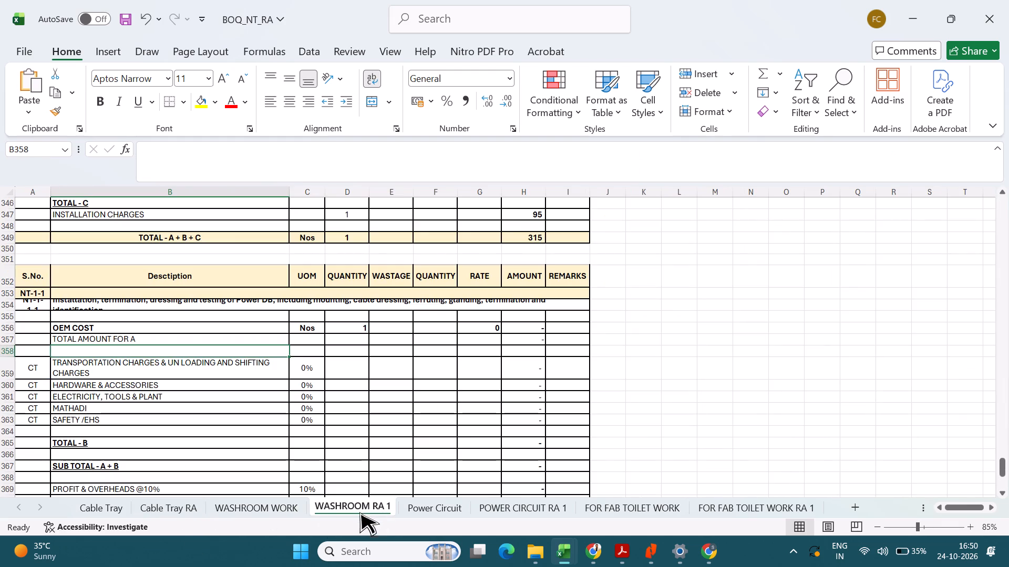
pyautogui.click(280, 514)
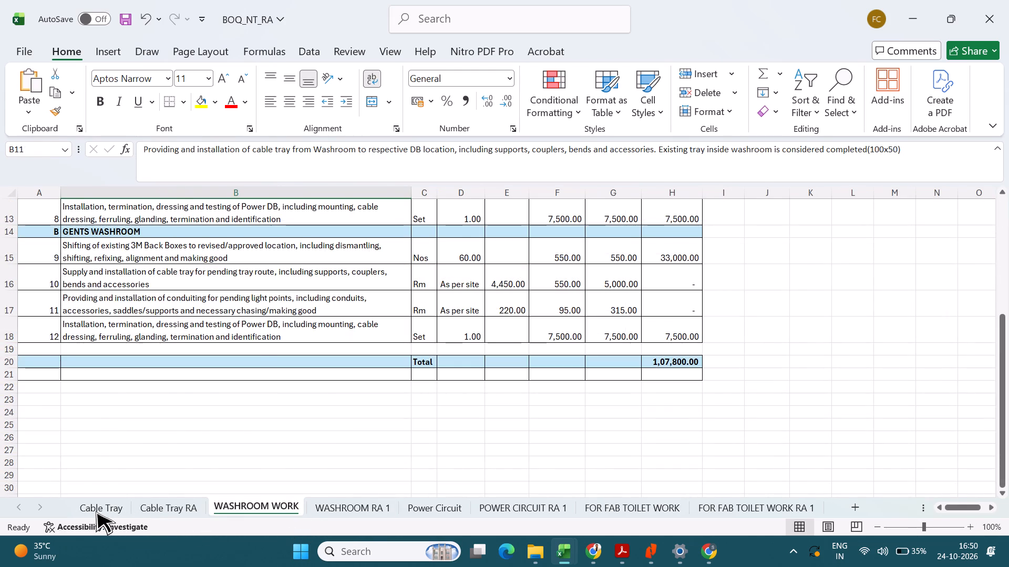
pyautogui.click(96, 511)
pyautogui.click(156, 508)
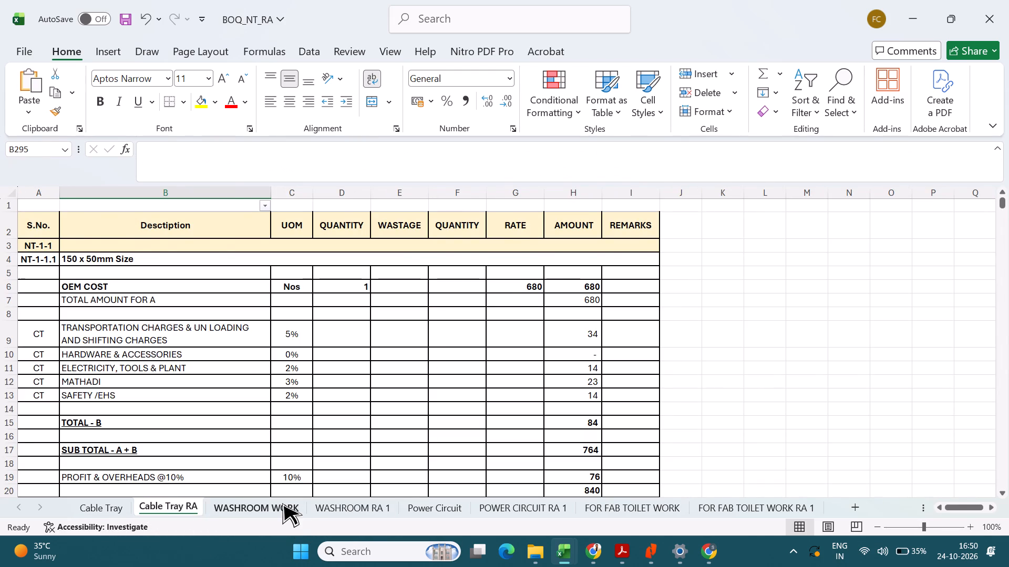
pyautogui.click(282, 503)
# Switch to the Micron_Temp_Light_Work workbook and save it.
pyautogui.hotkey('alt', 'Tab')
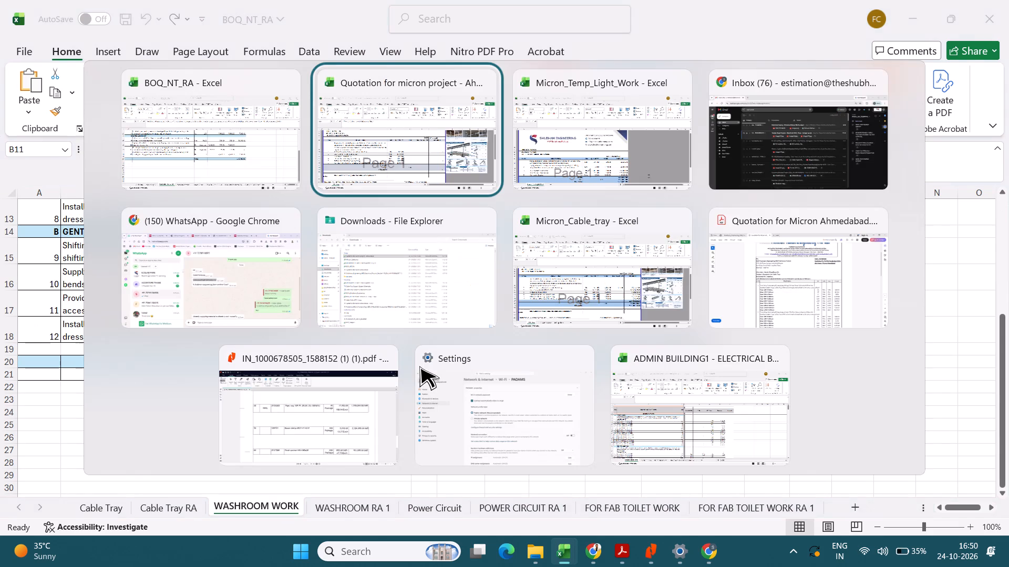
pyautogui.hotkey('alt', 'Tab')
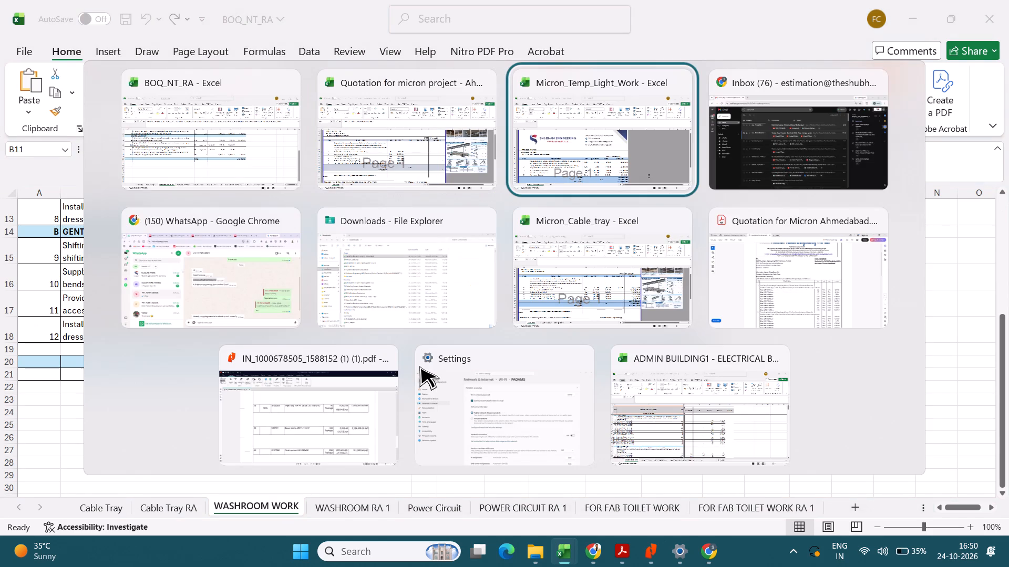
pyautogui.keyDown('alt'); pyautogui.click(618, 135); pyautogui.keyUp('alt')
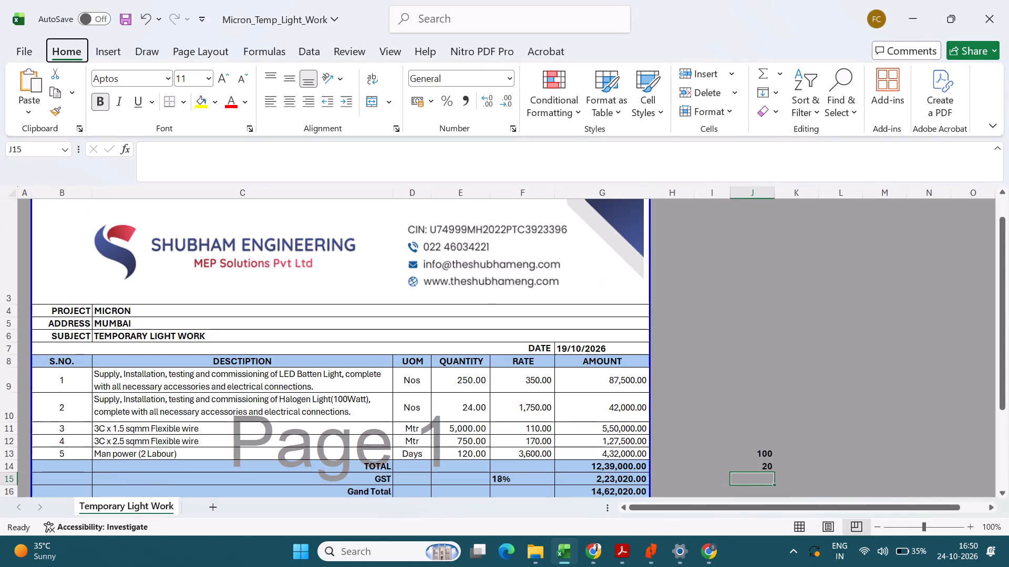
pyautogui.click(120, 22)
pyautogui.doubleClick(120, 22)
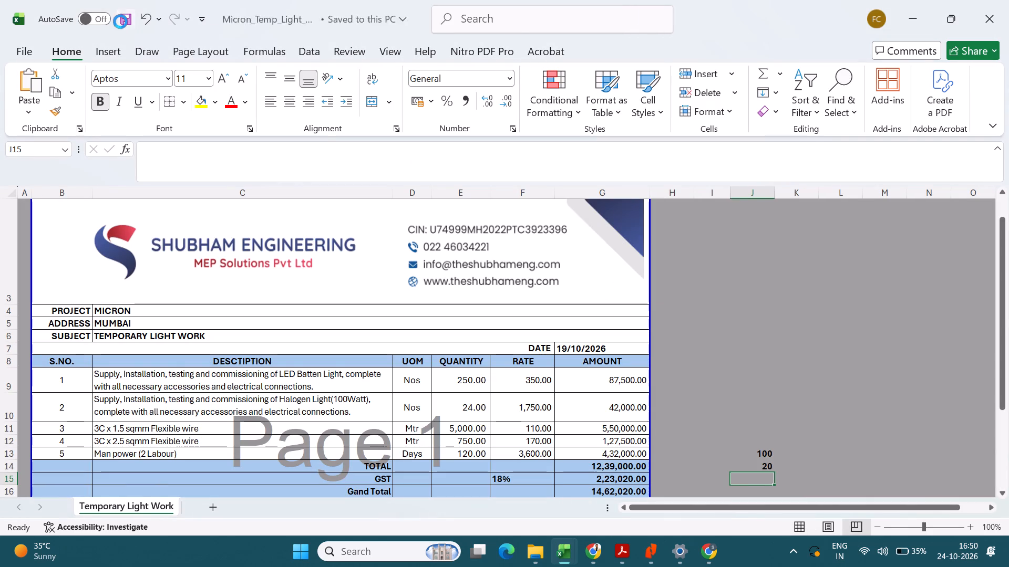
# Close the Micron_Temp_Light_Work workbook.
pyautogui.click(984, 10)
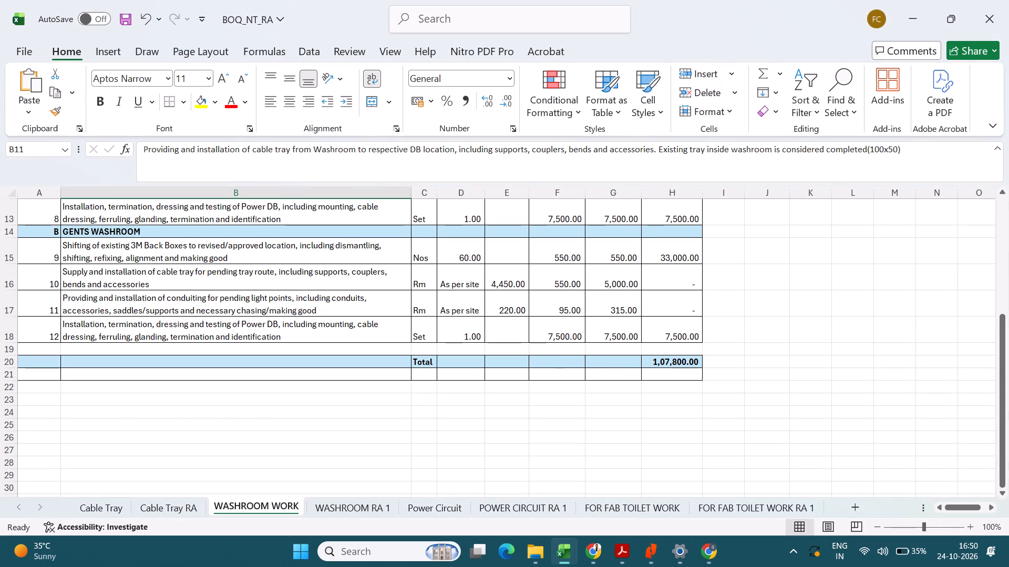
# Switch to the Micron_Cable_tray workbook and examine the Cable Tray sheet's line items, total formula and accessory quantities.
pyautogui.scroll(7, 377, 342)
pyautogui.hotkey('alt', 'Tab')
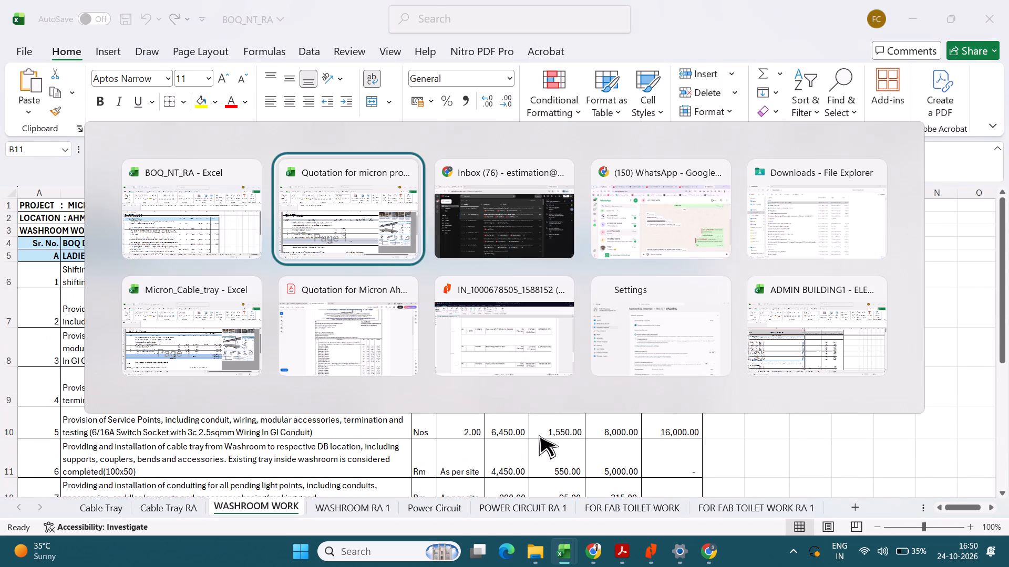
pyautogui.hotkey('alt', 'Tab')
pyautogui.hotkey('alt', 'Tab')
pyautogui.hotkey('alt', 'Tab')
pyautogui.hotkey('alt', 'Tab')
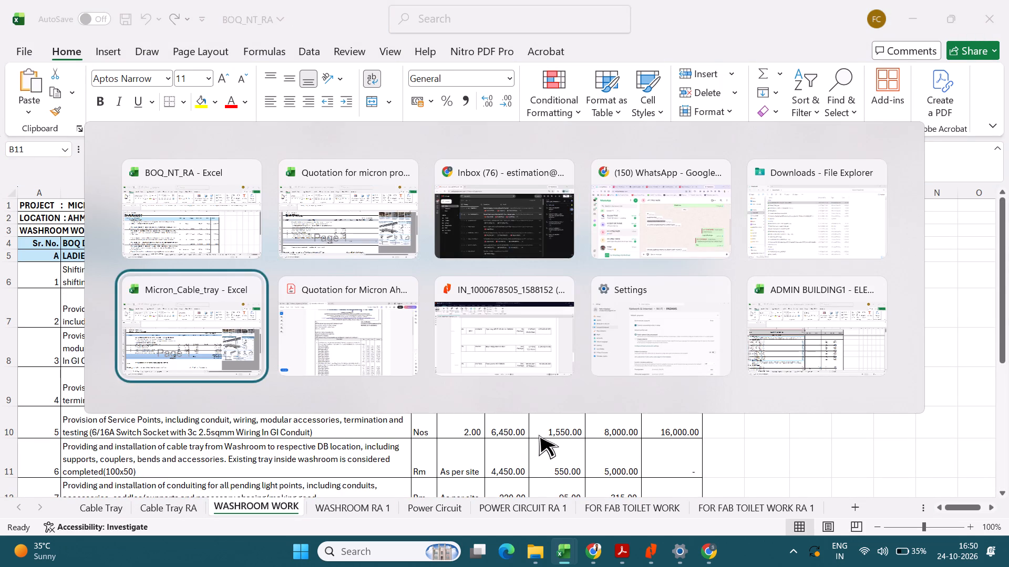
pyautogui.scroll(1, 543, 429)
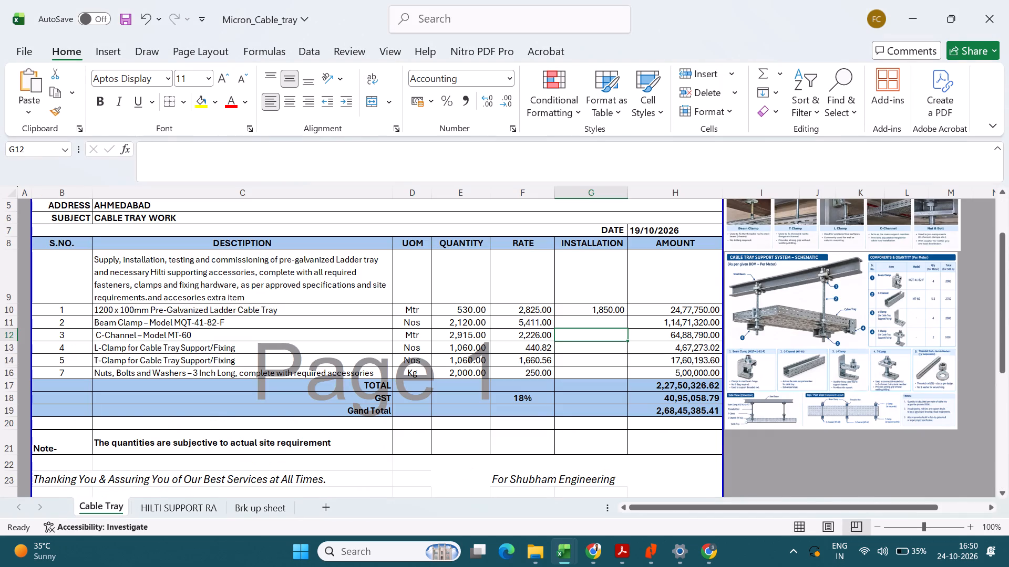
pyautogui.scroll(2, 548, 418)
pyautogui.scroll(-2, 558, 390)
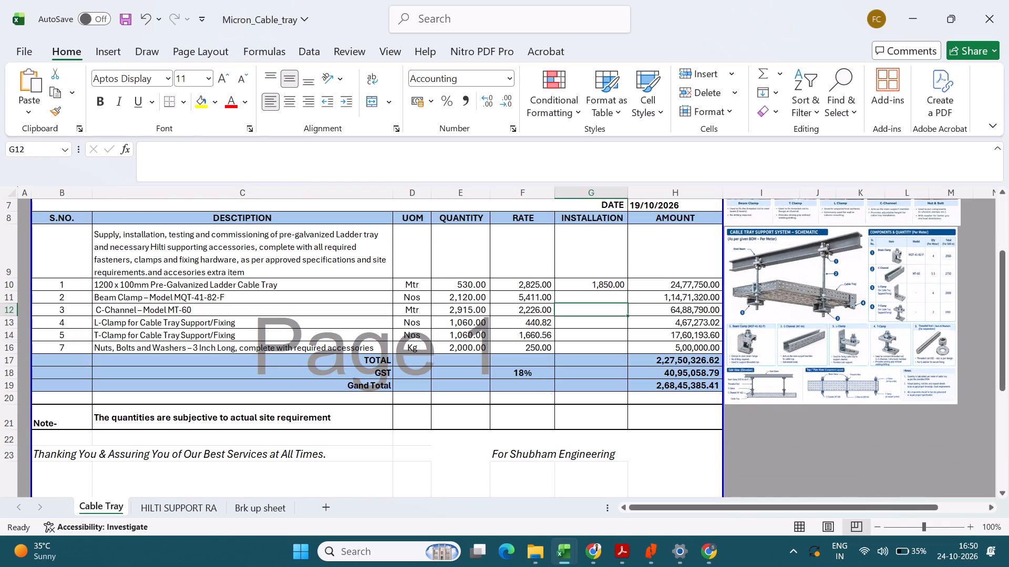
pyautogui.click(204, 283)
pyautogui.moveTo(534, 302); pyautogui.dragTo(534, 369)
pyautogui.doubleClick(693, 363)
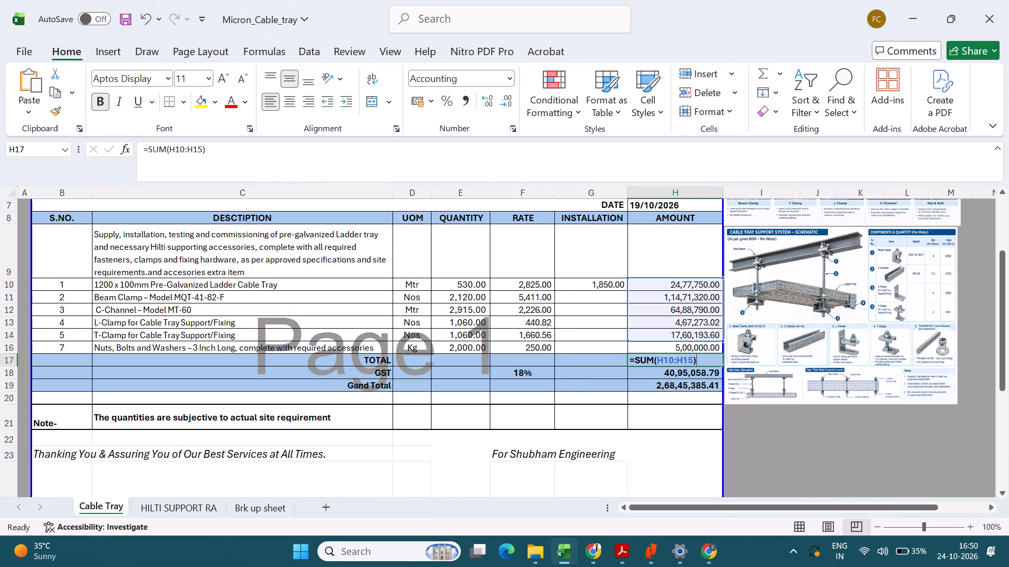
pyautogui.press('Return')
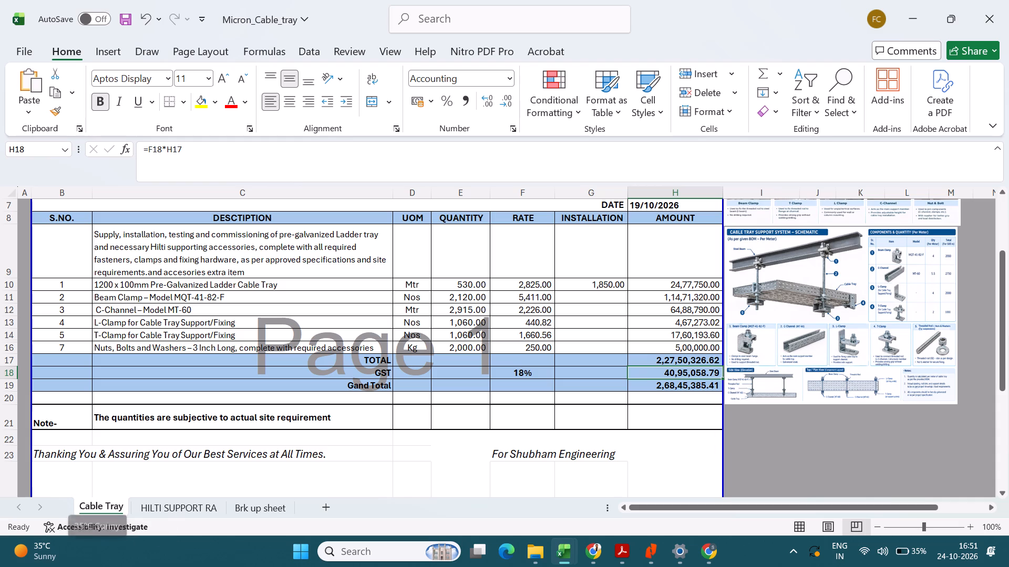
pyautogui.moveTo(314, 296); pyautogui.dragTo(652, 352)
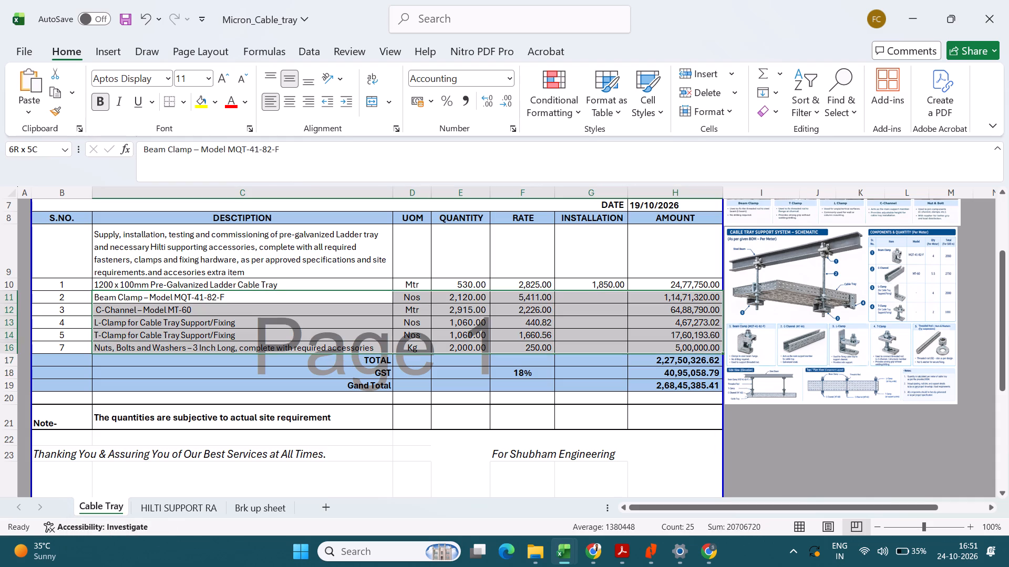
pyautogui.moveTo(652, 352); pyautogui.dragTo(653, 352)
pyautogui.moveTo(467, 299); pyautogui.dragTo(471, 346)
pyautogui.click(471, 338)
pyautogui.click(464, 298)
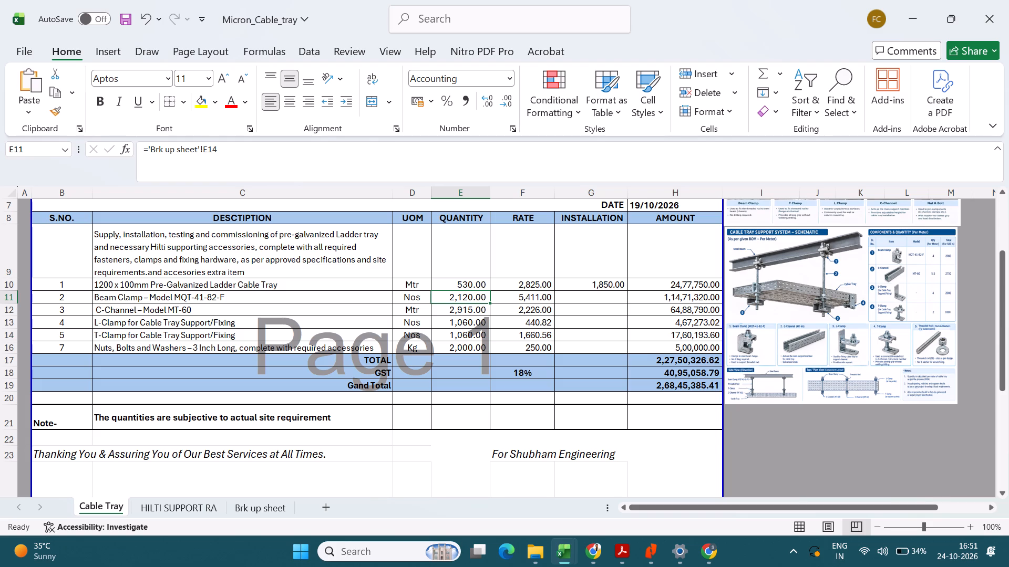
pyautogui.click(466, 350)
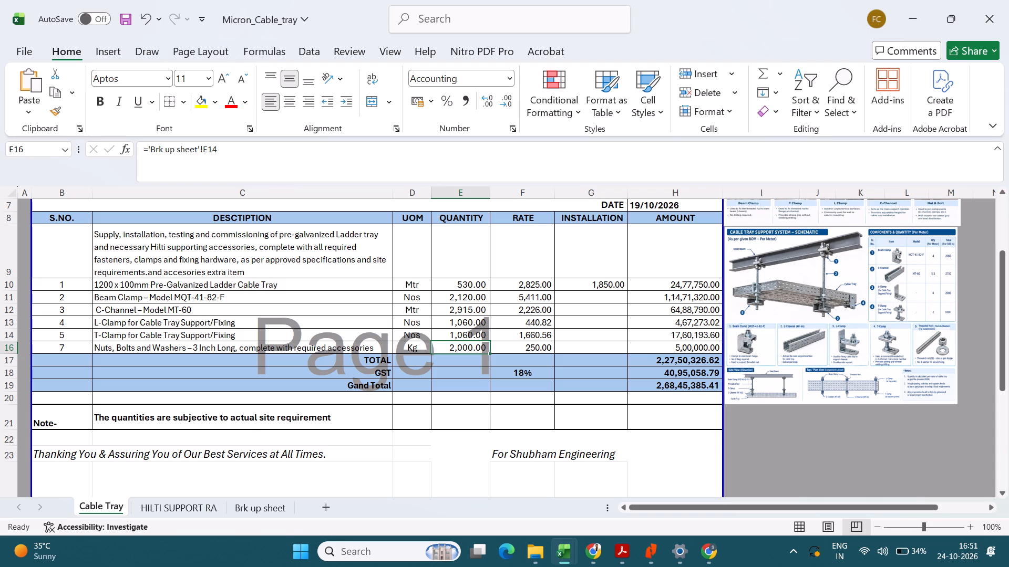
# Examine the per-metre accessory quantities and the total row on the Brk up sheet.
pyautogui.click(281, 502)
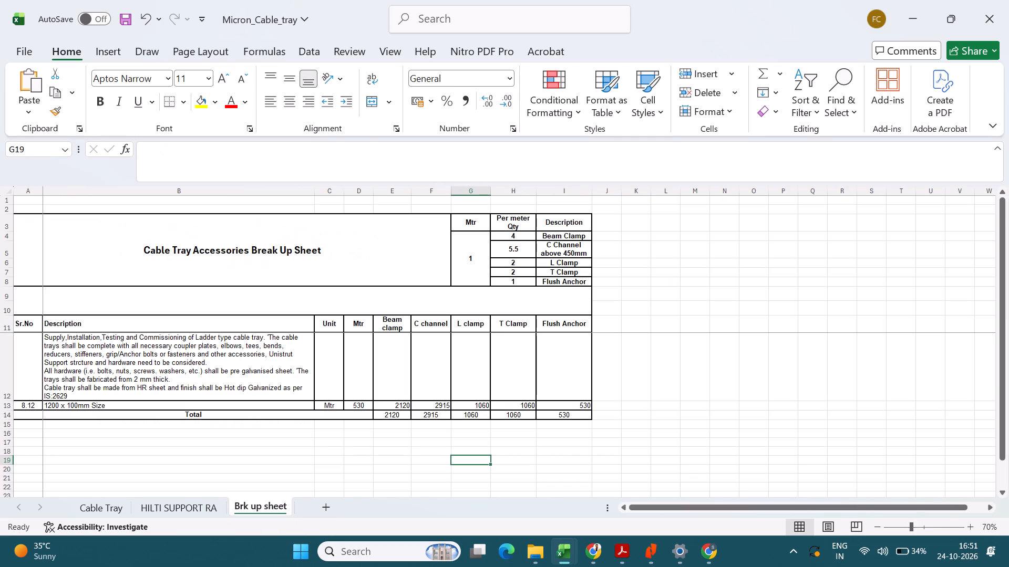
pyautogui.scroll(4, 434, 296)
pyautogui.click(511, 252)
pyautogui.moveTo(519, 234); pyautogui.dragTo(519, 238)
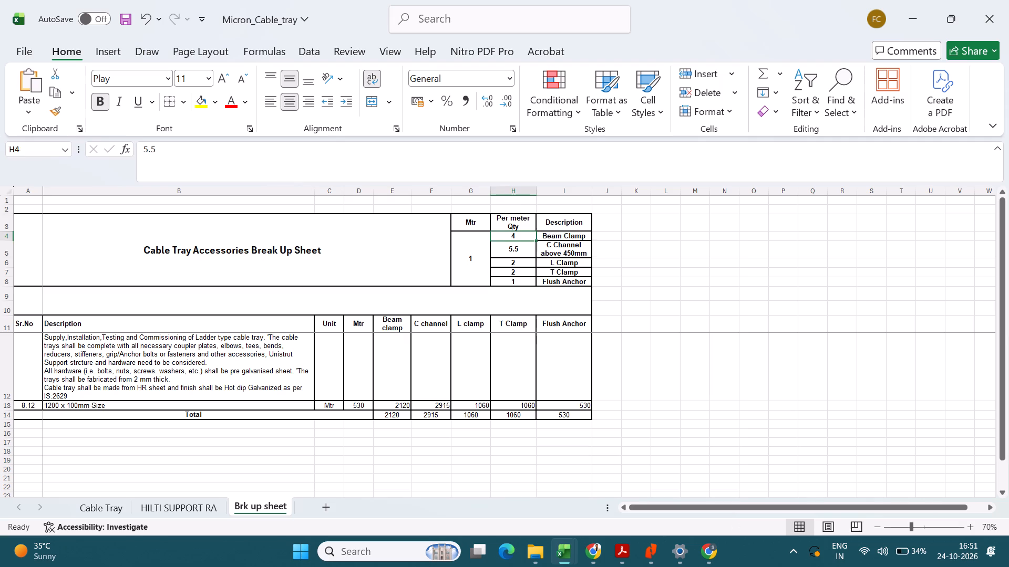
pyautogui.moveTo(519, 238); pyautogui.dragTo(519, 280)
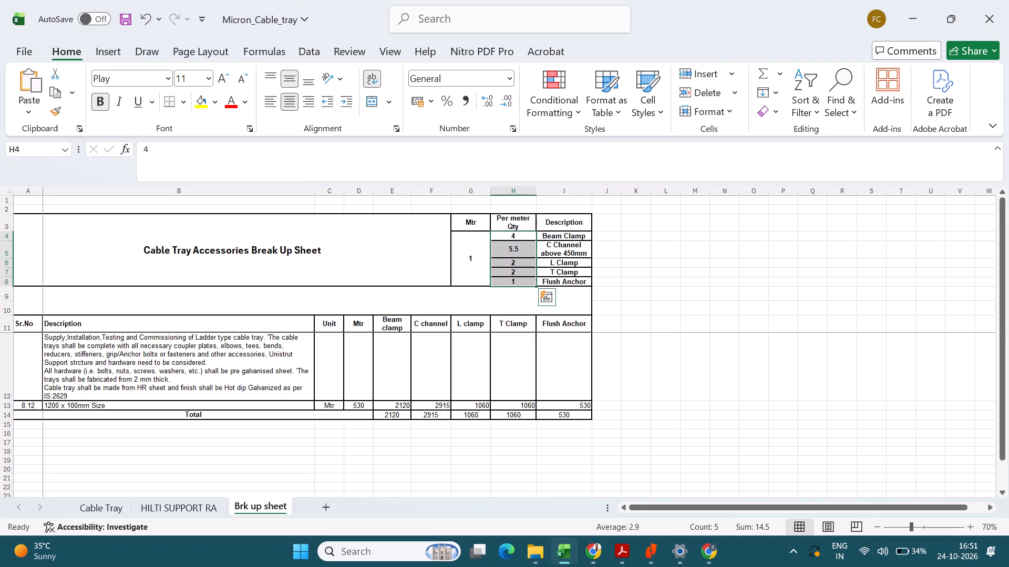
pyautogui.click(519, 243)
pyautogui.click(569, 248)
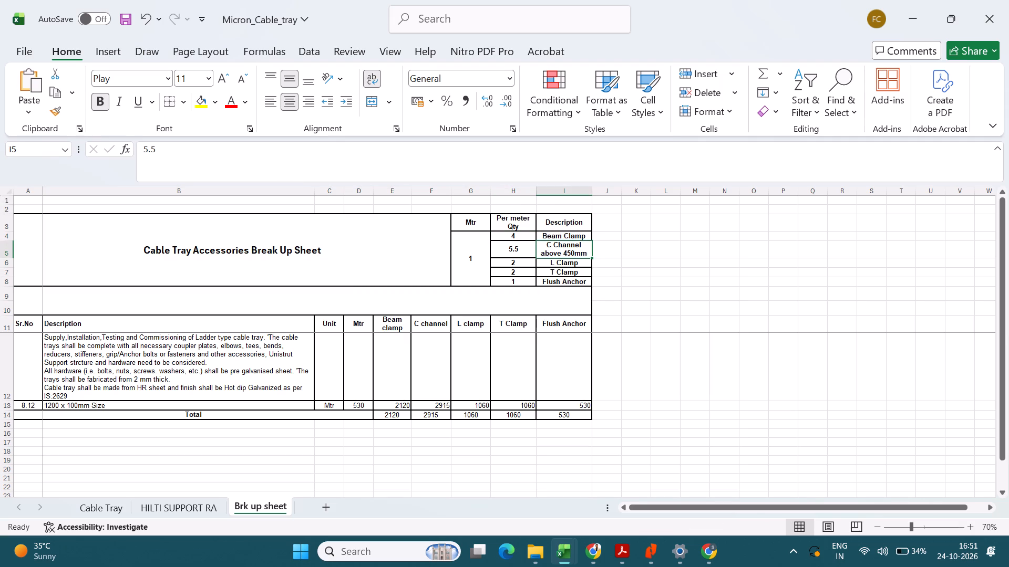
pyautogui.click(442, 414)
pyautogui.click(472, 415)
pyautogui.click(511, 412)
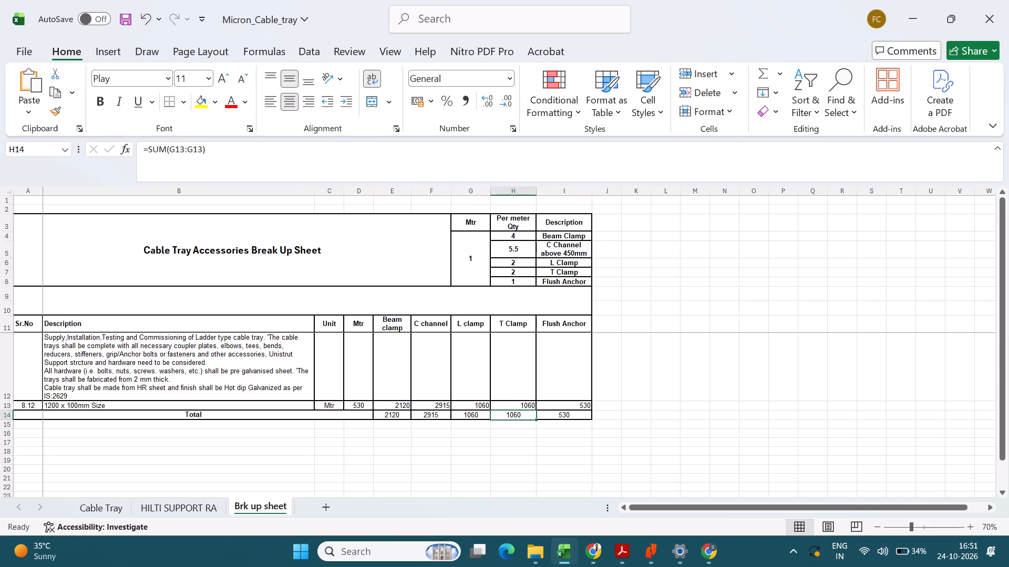
pyautogui.click(577, 412)
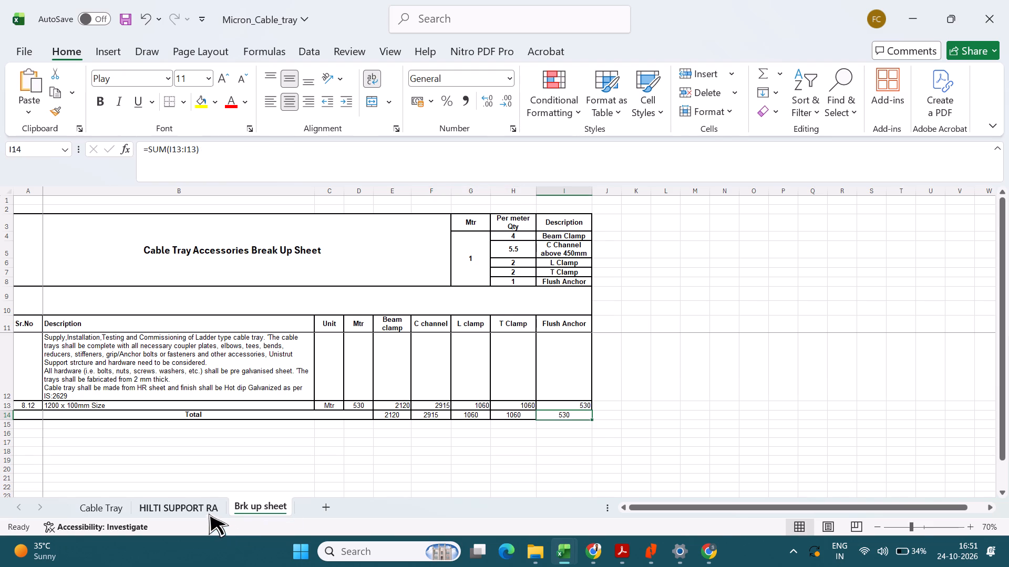
# Highlight the quantity of the 1200 x 100mm Pre-Galvanized Ladder Cable Tray in yellow on the Cable Tray sheet.
pyautogui.click(206, 509)
pyautogui.click(118, 508)
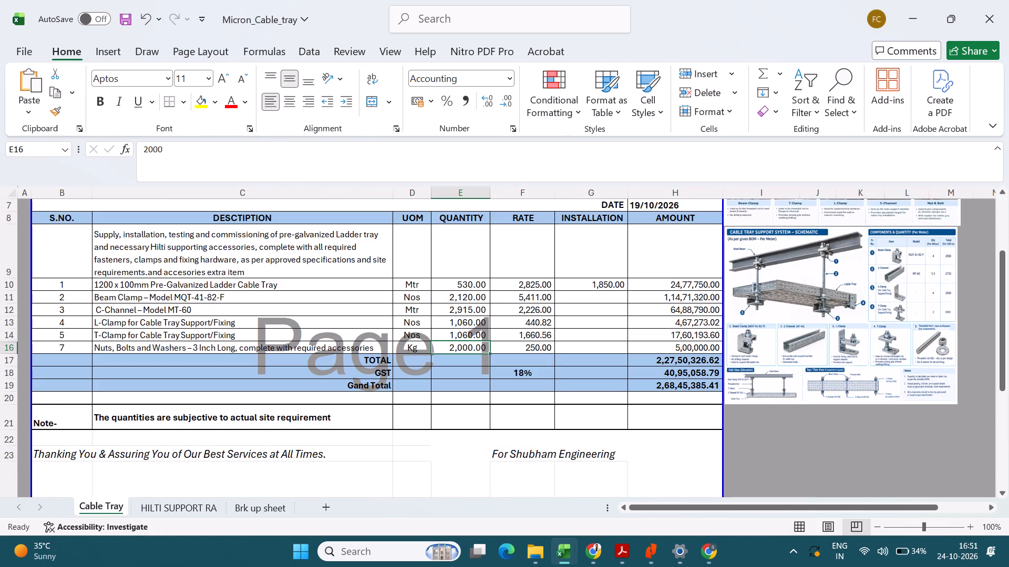
pyautogui.click(332, 292)
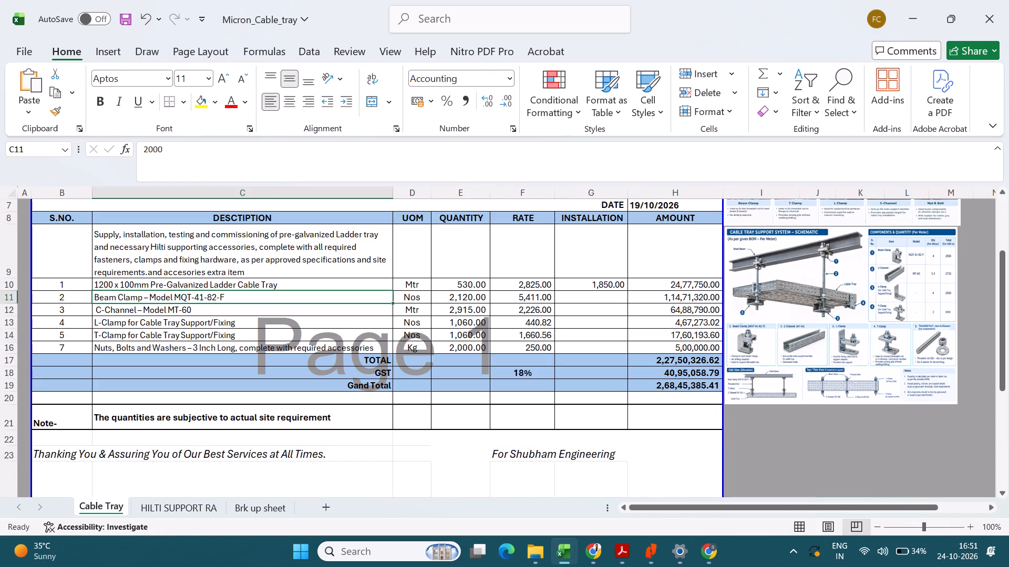
pyautogui.click(334, 282)
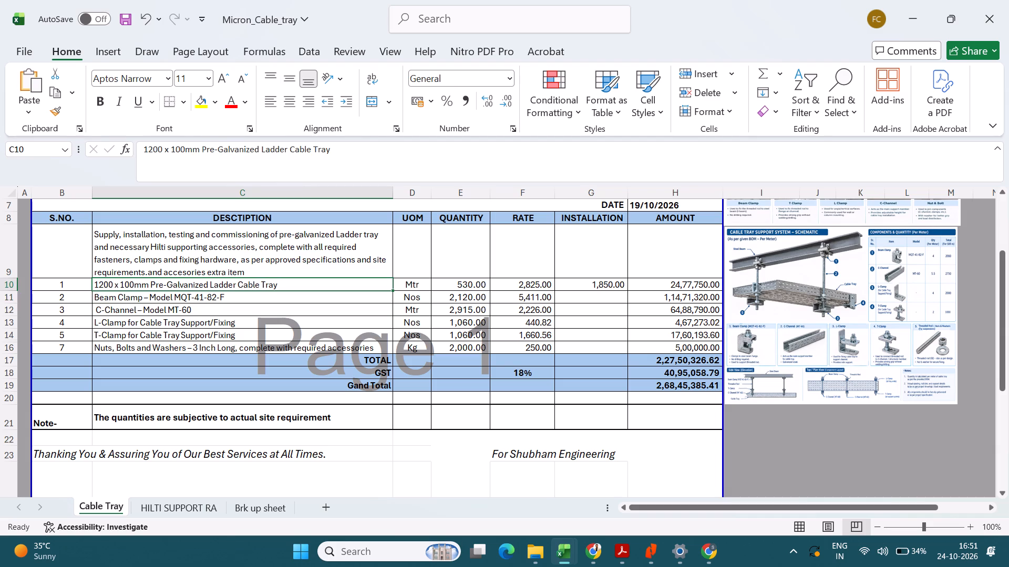
pyautogui.click(467, 285)
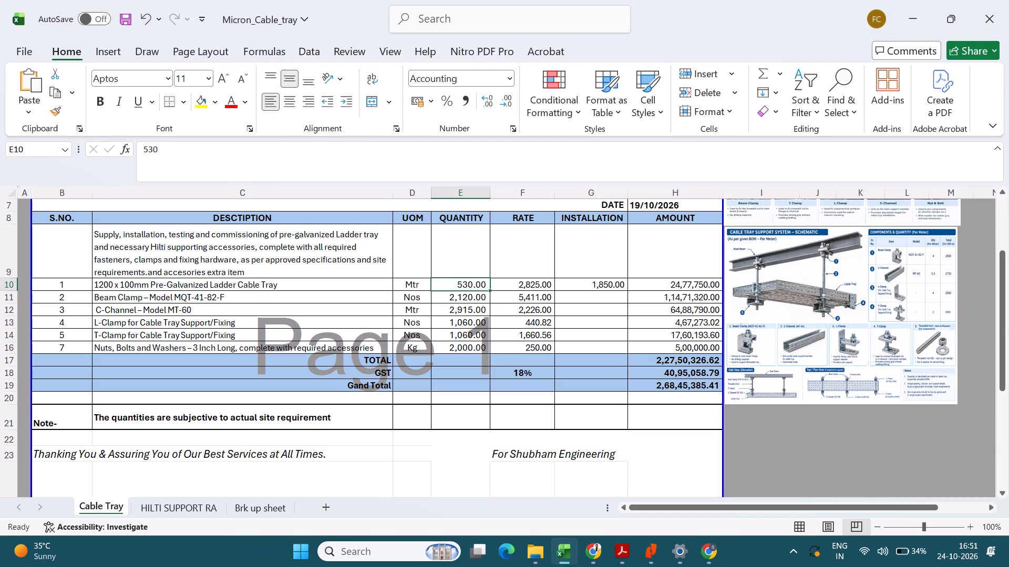
pyautogui.click(317, 288)
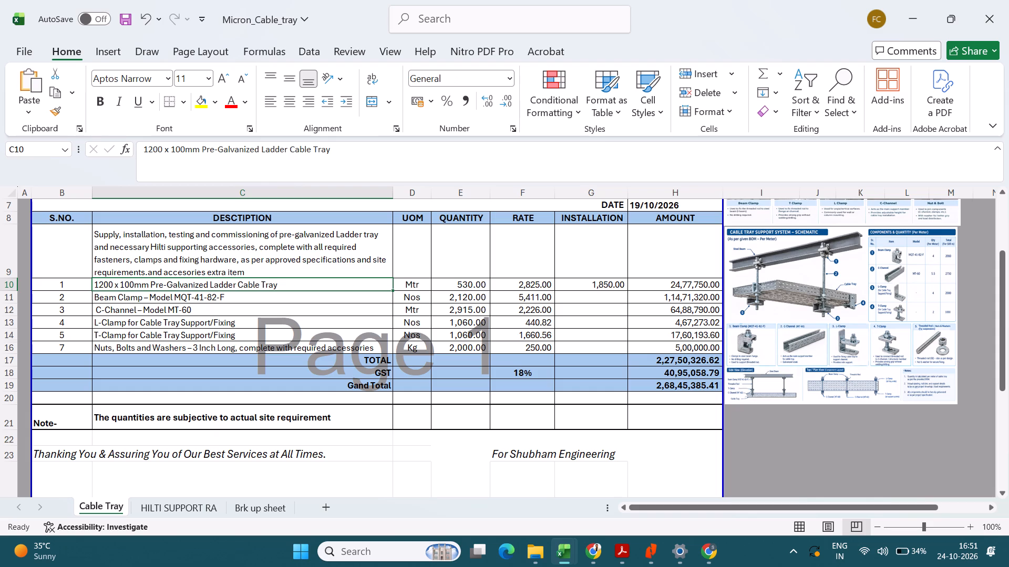
pyautogui.click(465, 283)
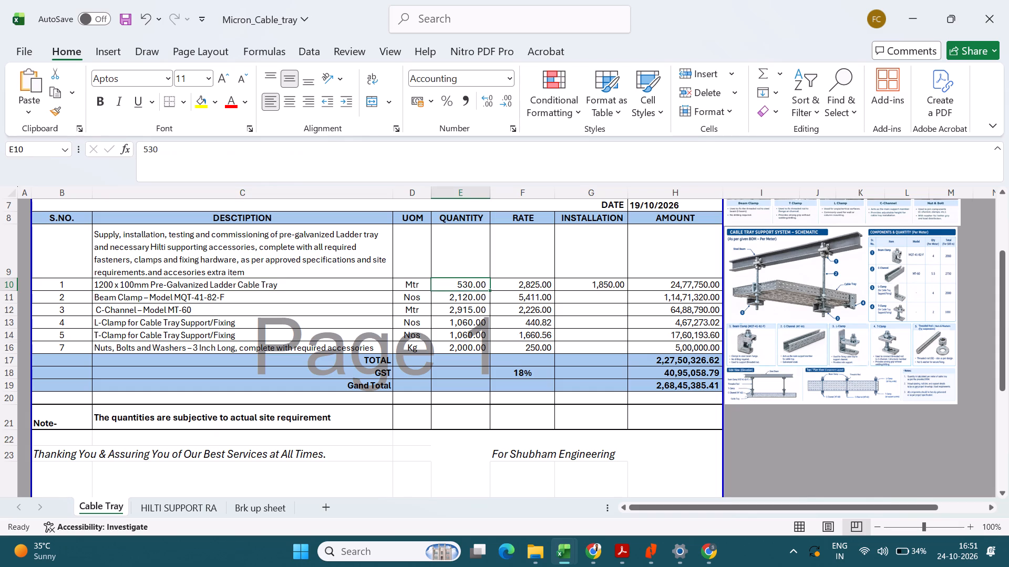
pyautogui.click(200, 101)
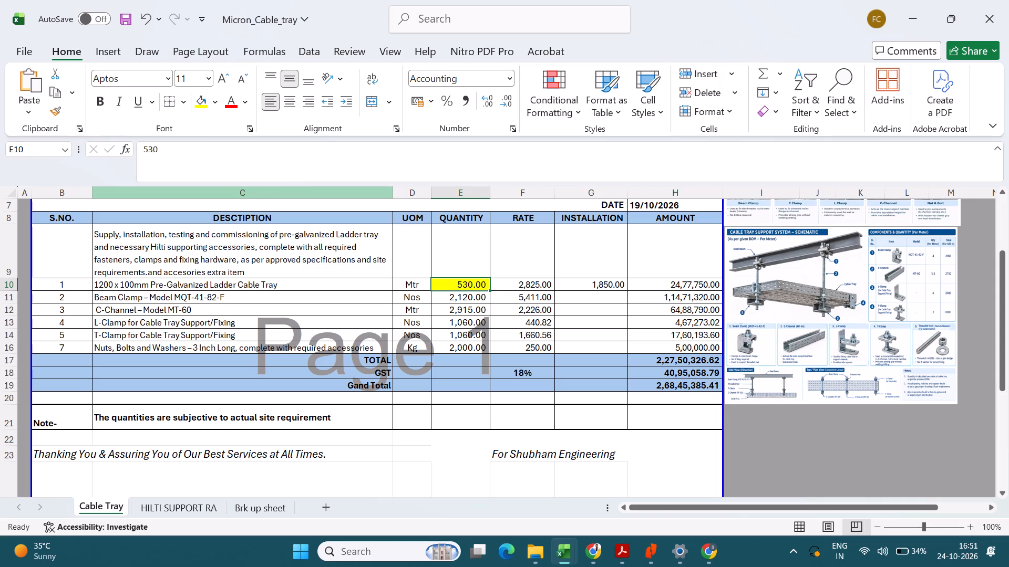
# Trace the ladder cable tray's rate to its source on the HILTI SUPPORT RA sheet and examine its cost breakdown.
pyautogui.click(528, 283)
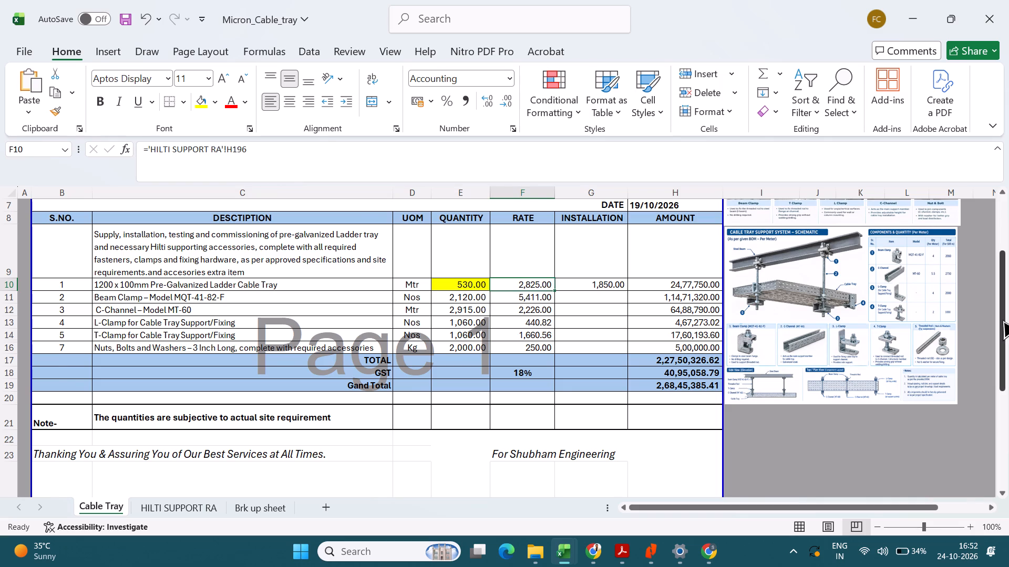
pyautogui.hotkey('ctrl', '[')
pyautogui.scroll(-2, 516, 365)
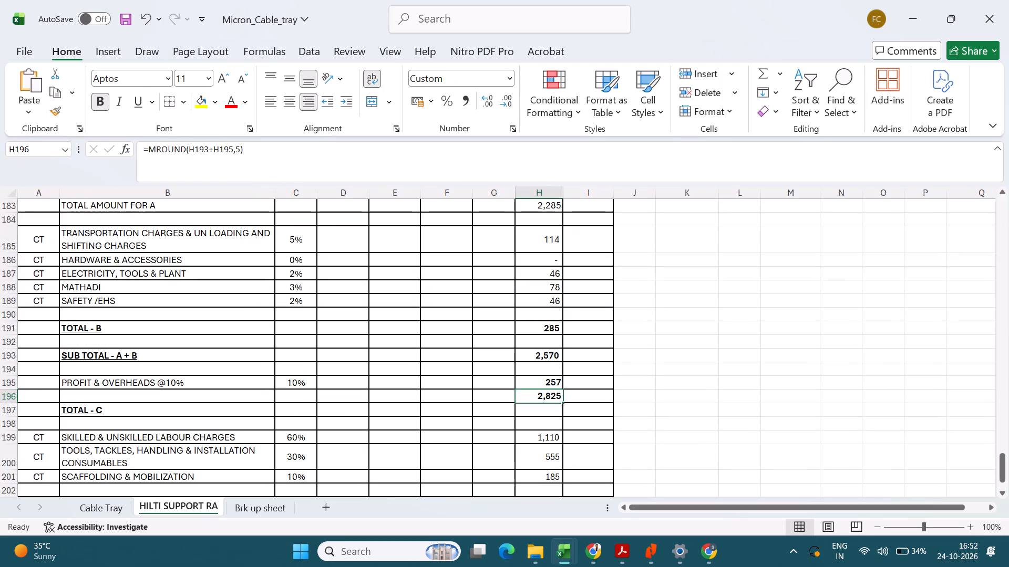
pyautogui.scroll(-3, 521, 358)
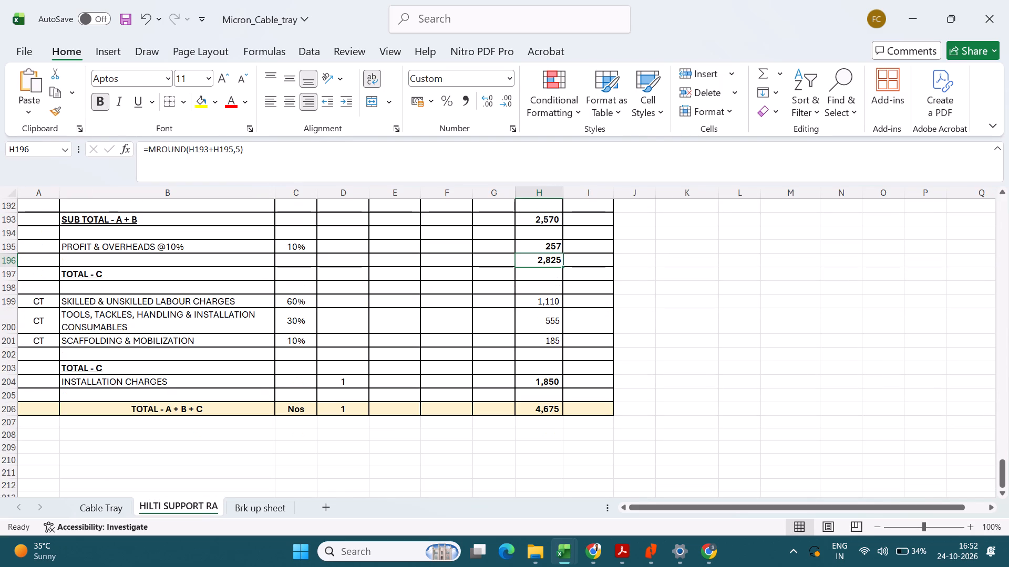
pyautogui.scroll(4, 529, 356)
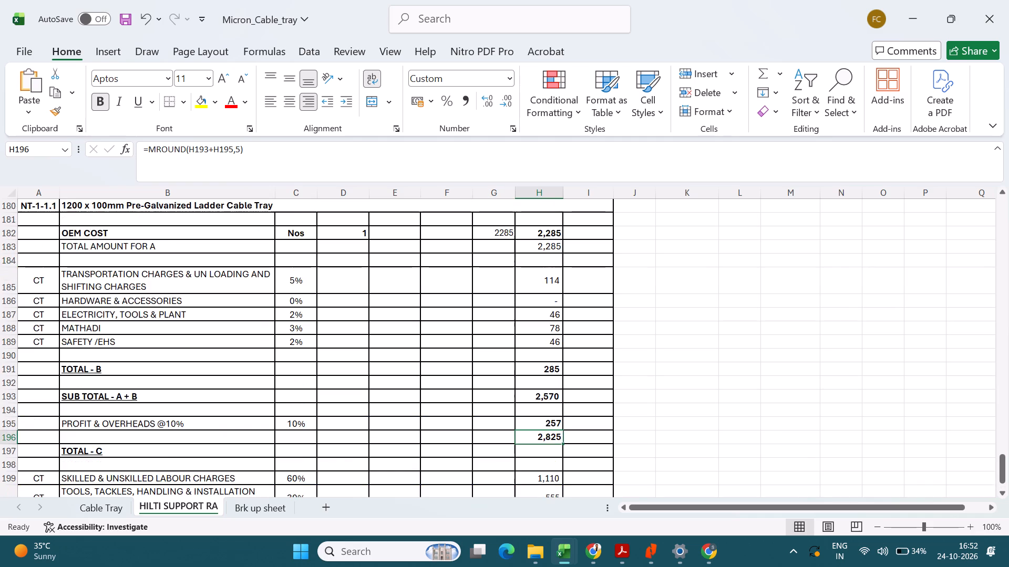
pyautogui.scroll(2, 529, 356)
pyautogui.click(551, 320)
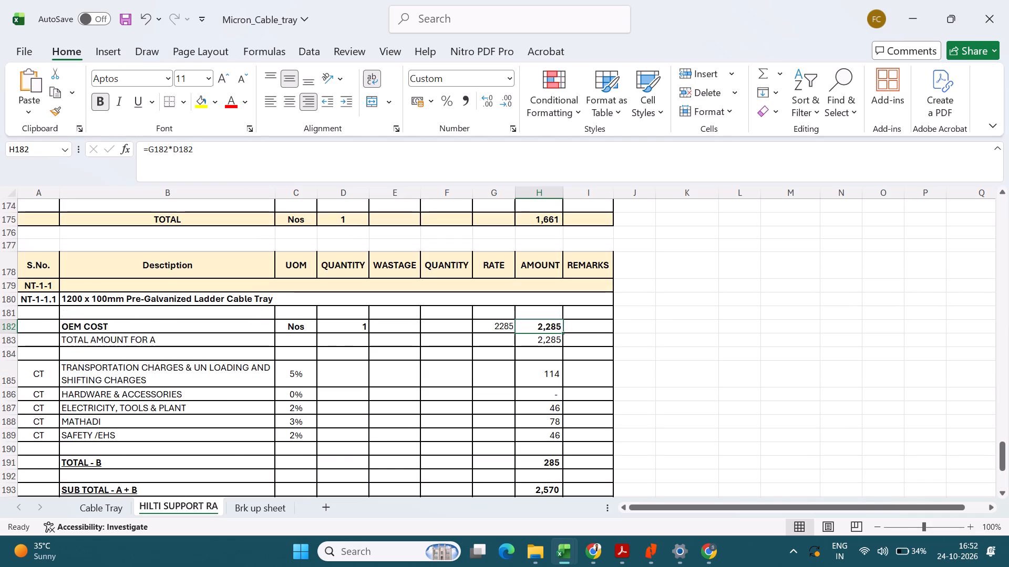
pyautogui.click(555, 376)
pyautogui.scroll(-1, 559, 398)
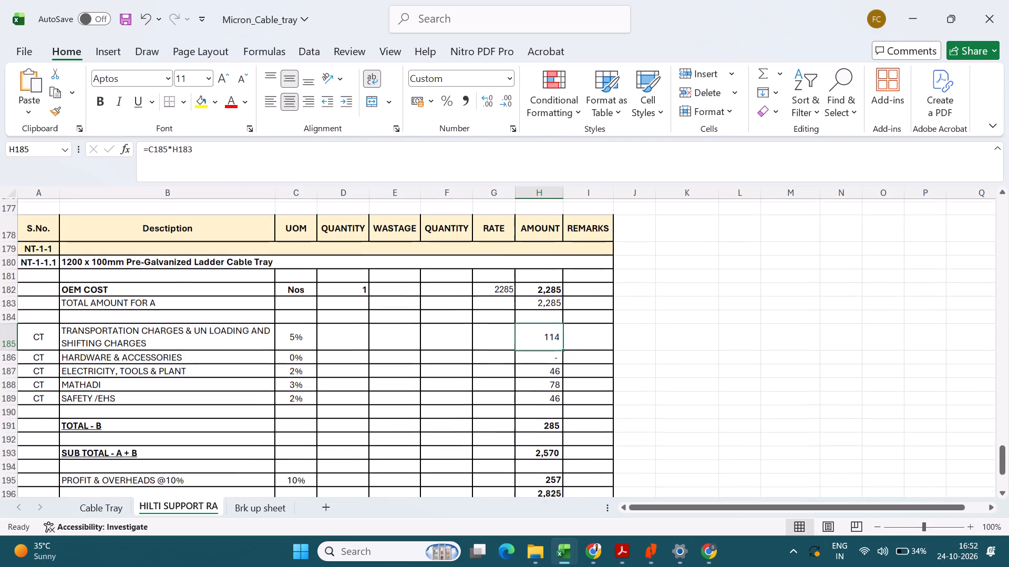
pyautogui.moveTo(197, 366); pyautogui.dragTo(593, 372)
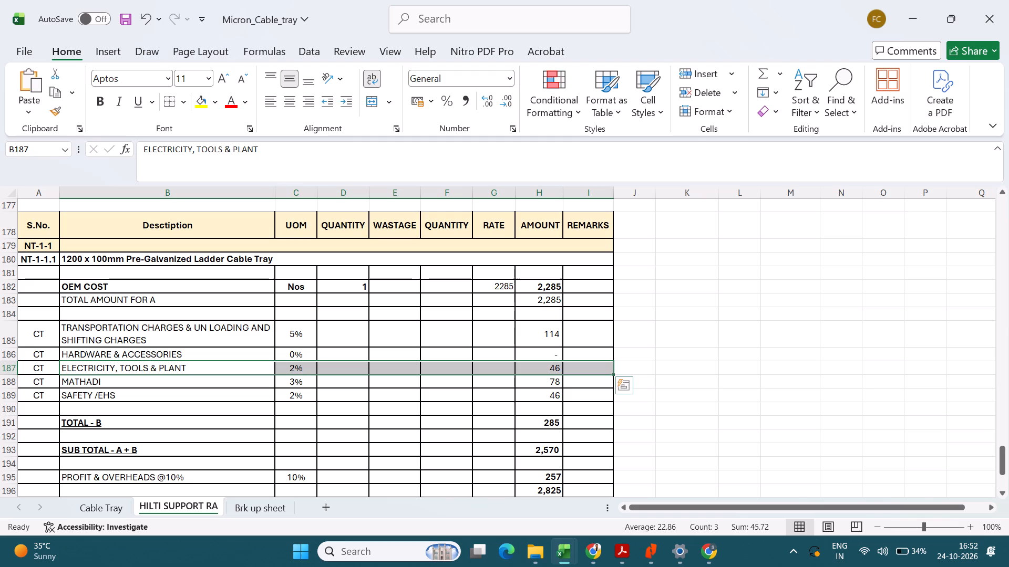
# Set the MATHADI percentage to 0% in the 1200 x 100mm ladder cable tray rate analysis.
pyautogui.click(307, 376)
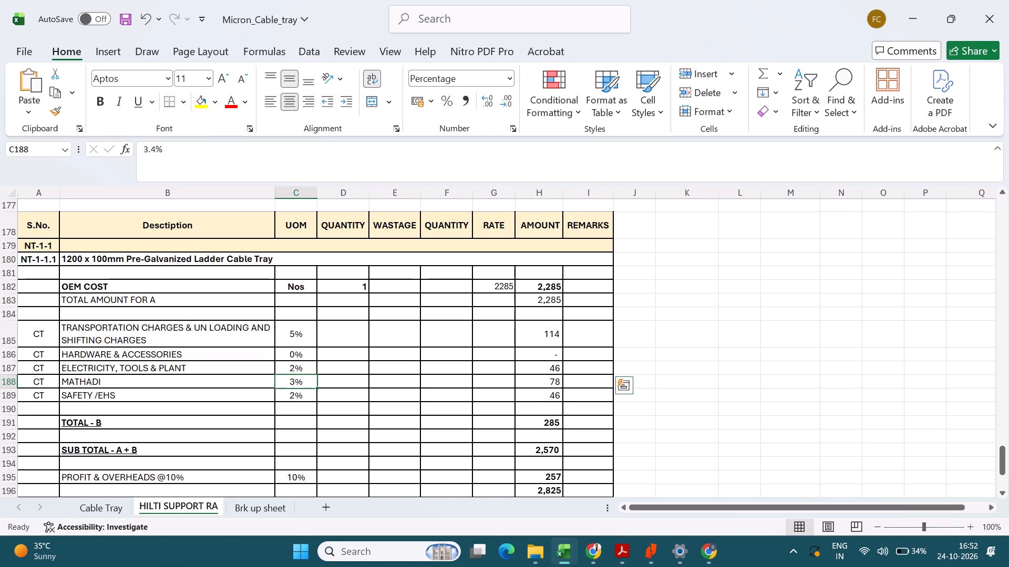
pyautogui.press('0')
pyautogui.press('Return')
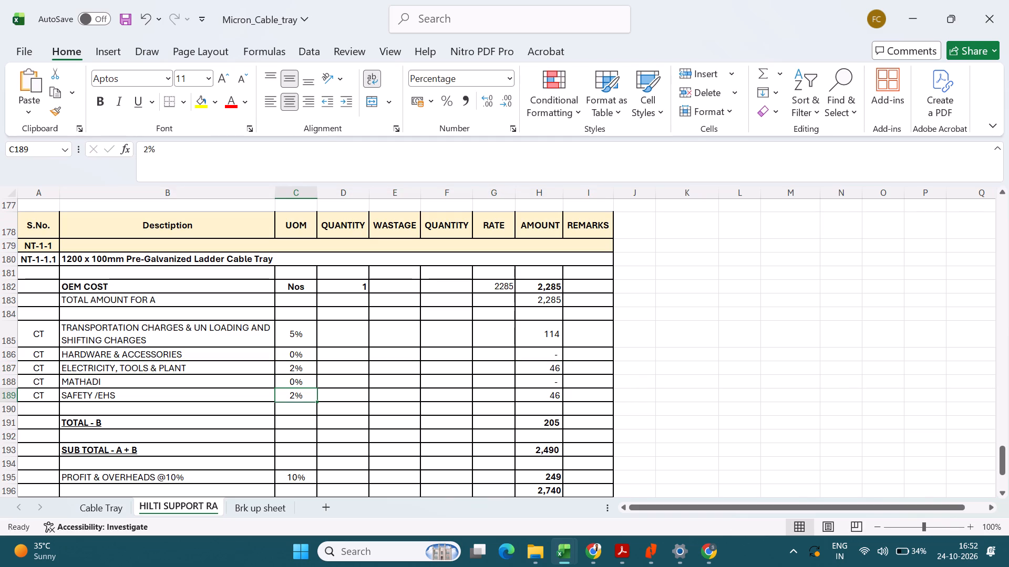
# Search the description column of the HILTI SUPPORT RA sheet for "mathadi".
pyautogui.click(168, 189)
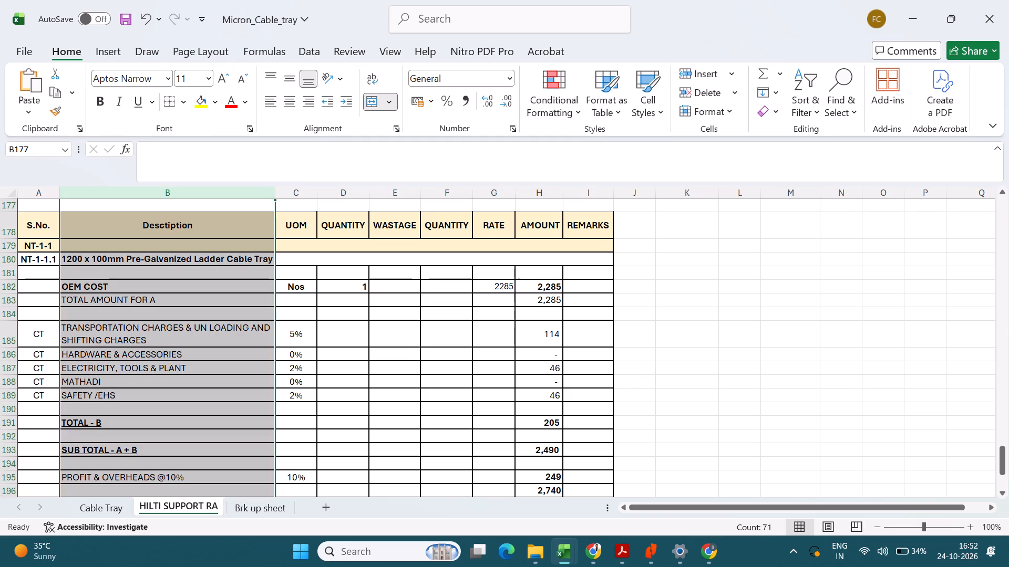
pyautogui.hotkey('ctrl', 'f')
pyautogui.write('matjhad')
pyautogui.press('F12')
pyautogui.press('F12')
pyautogui.press('F12')
pyautogui.press('F12')
pyautogui.press('BackSpace')
pyautogui.press('F12')
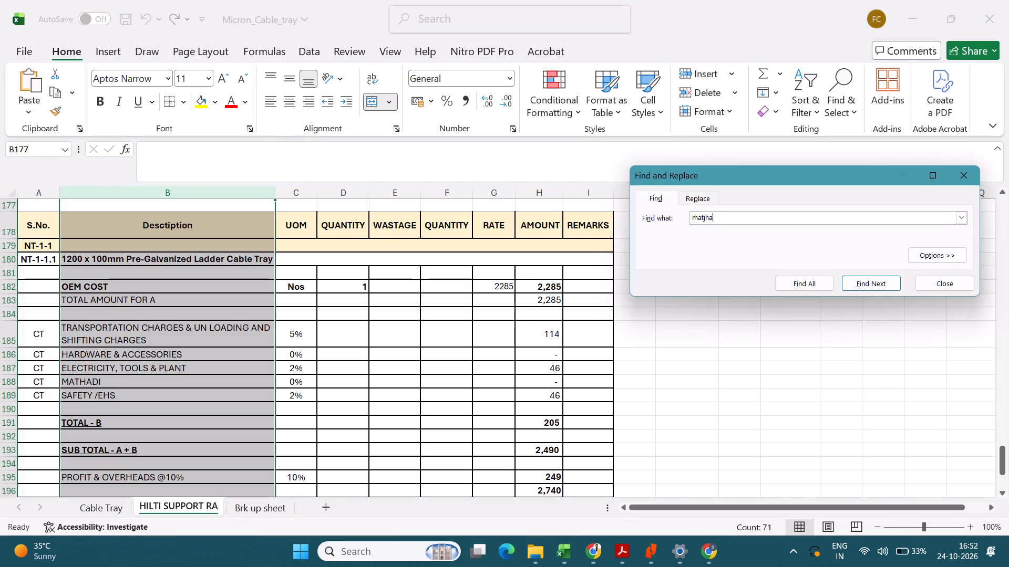
pyautogui.press('F12')
pyautogui.press('F12')
pyautogui.press('F12')
pyautogui.press('F12')
pyautogui.press('F12')
pyautogui.press('BackSpace')
pyautogui.press('BackSpace')
pyautogui.press('BackSpace')
pyautogui.write('hadi')
pyautogui.press('Return')
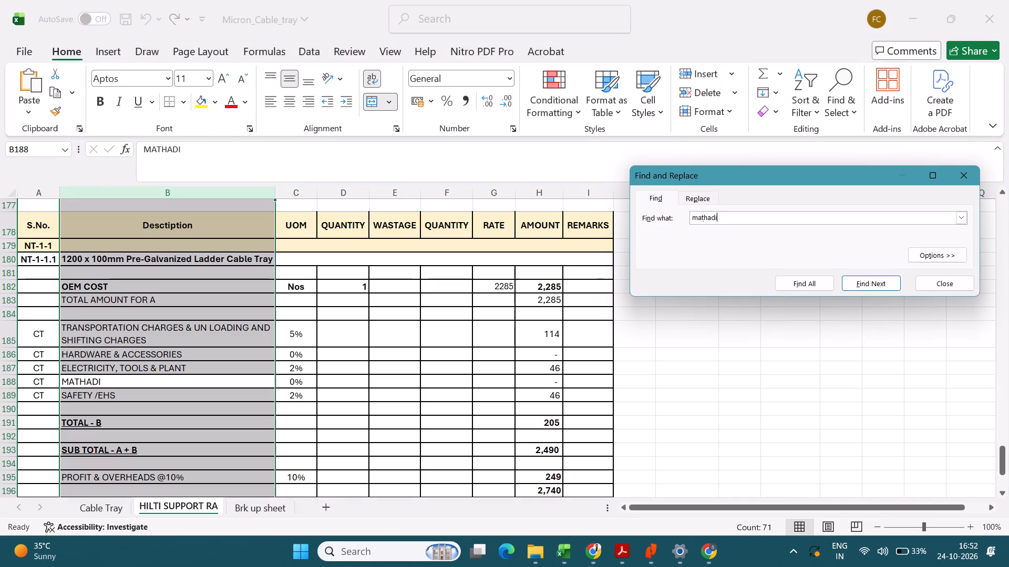
pyautogui.press('Return')
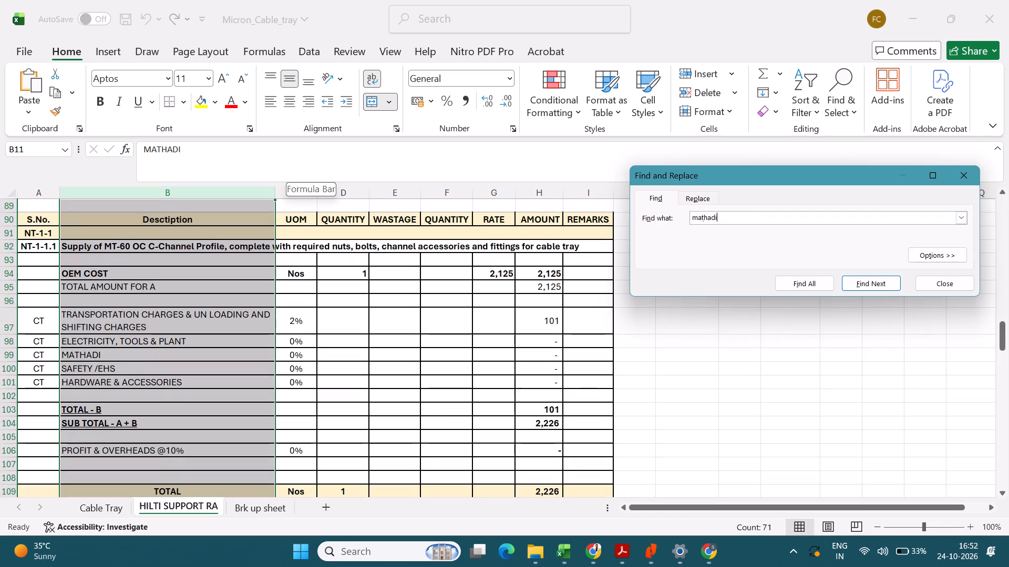
pyautogui.press('Escape')
# Examine the amount, transportation charge, subtotal and total formulas in the MT-60 OC C-Channel Profile rate analysis.
pyautogui.scroll(9, 419, 344)
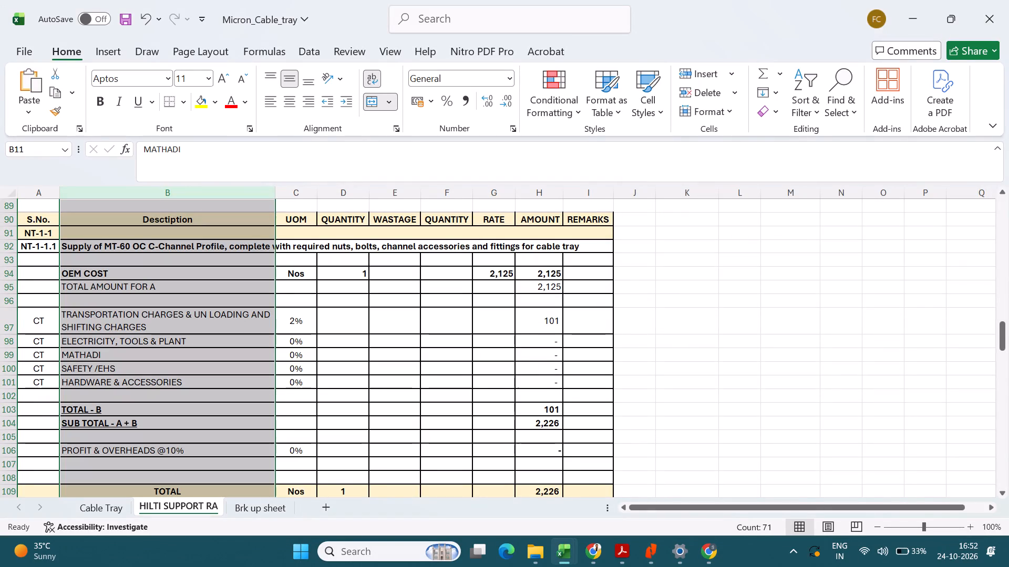
pyautogui.click(378, 311)
pyautogui.scroll(9, 514, 328)
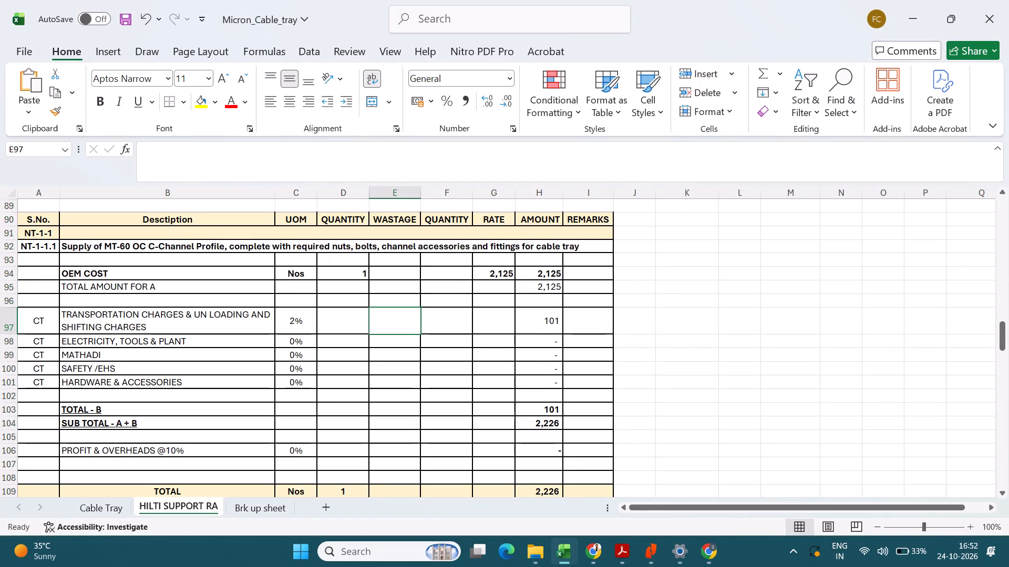
pyautogui.click(532, 267)
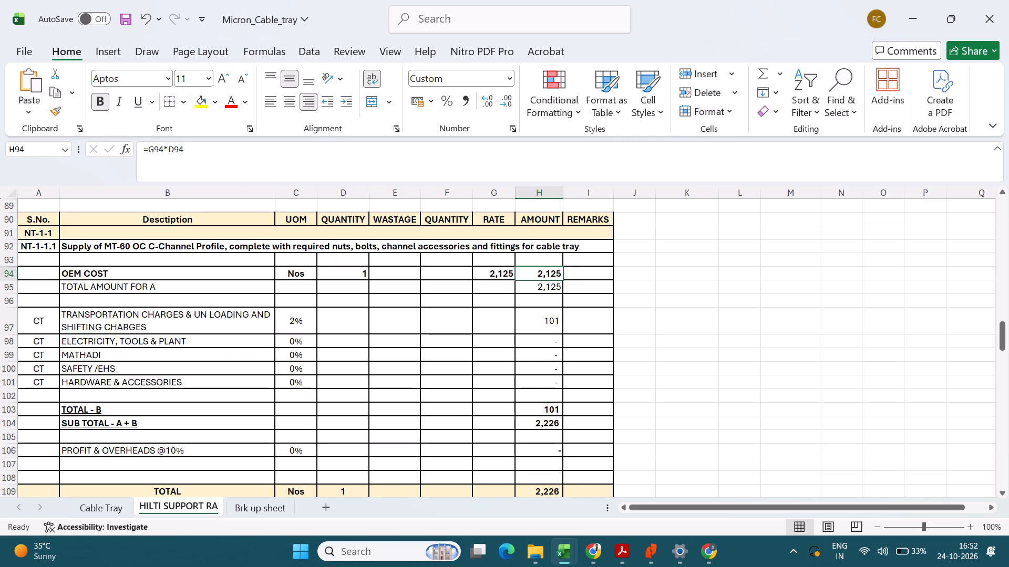
pyautogui.click(553, 319)
pyautogui.scroll(-3, 553, 339)
pyautogui.click(539, 282)
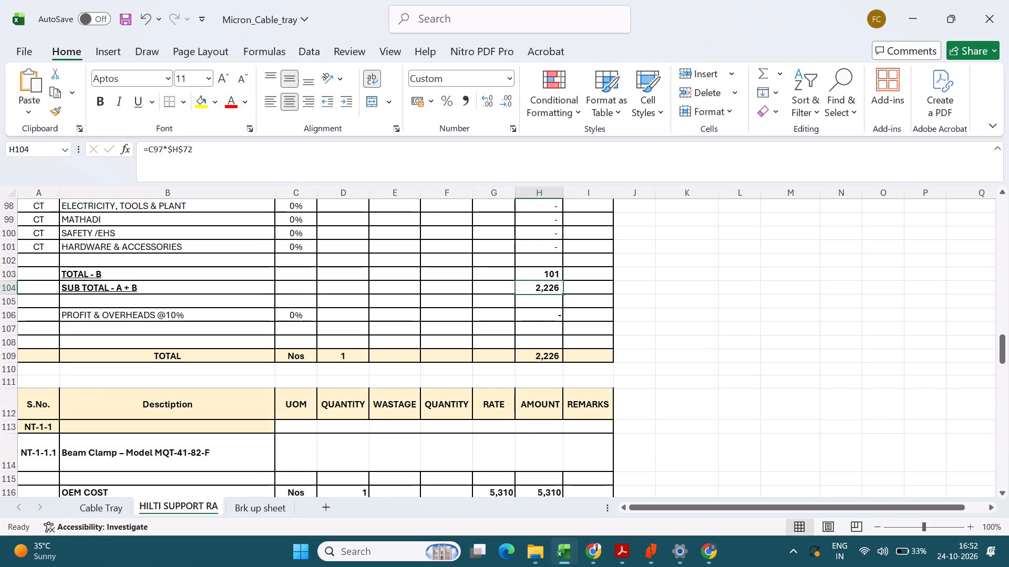
pyautogui.scroll(-1, 551, 318)
pyautogui.click(551, 318)
# Examine the charge percentages and total formulas in the Beam Clamp, L-Clamp and T-Clamp rate analyses.
pyautogui.scroll(-4, 558, 387)
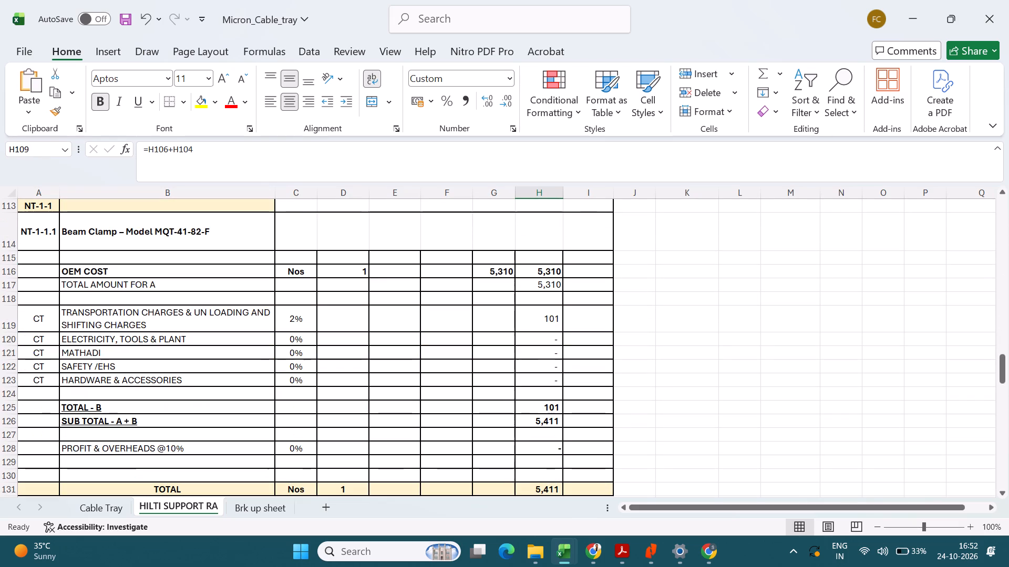
pyautogui.scroll(-2, 558, 383)
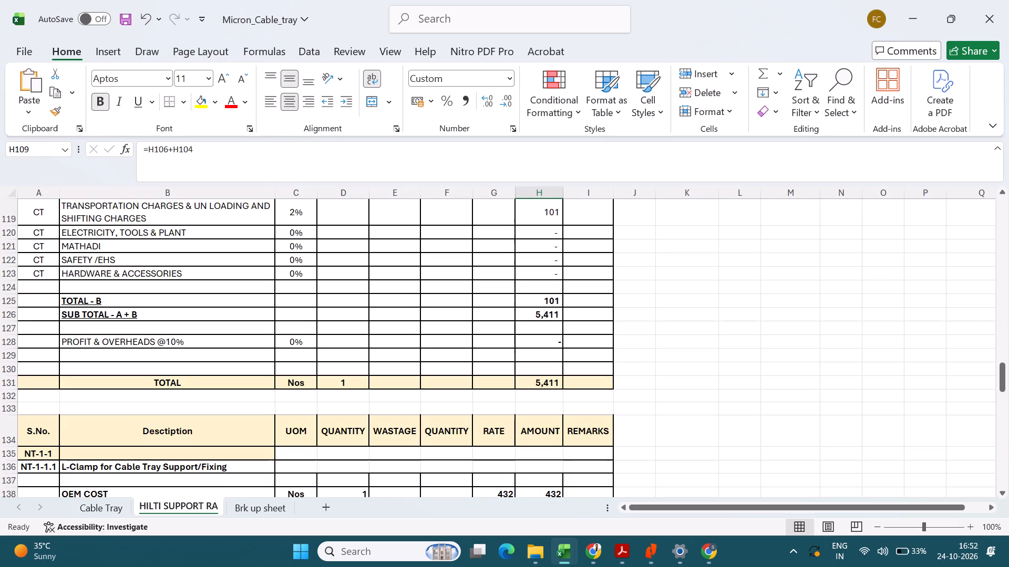
pyautogui.doubleClick(558, 383)
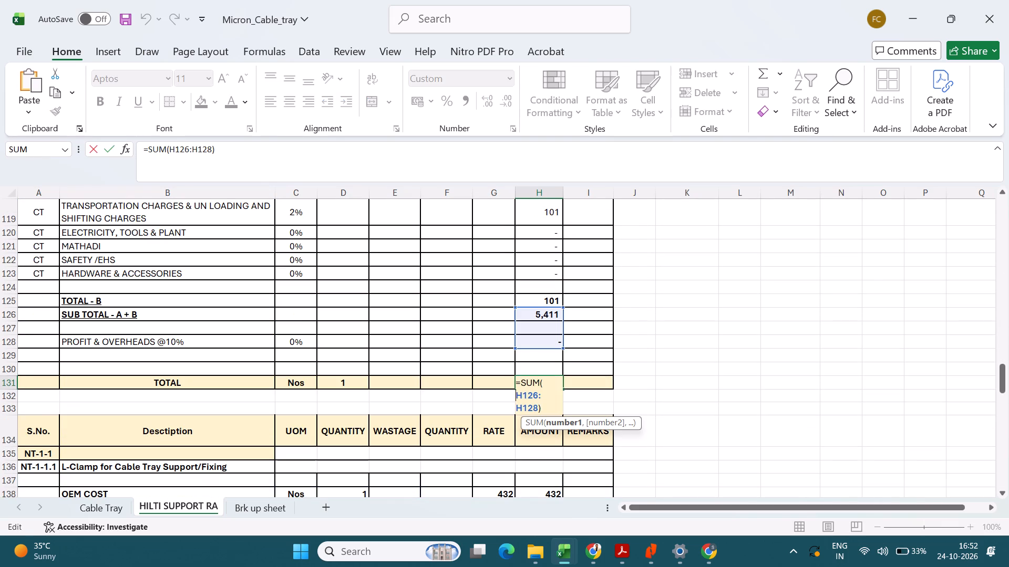
pyautogui.press('Return')
pyautogui.scroll(-3, 485, 357)
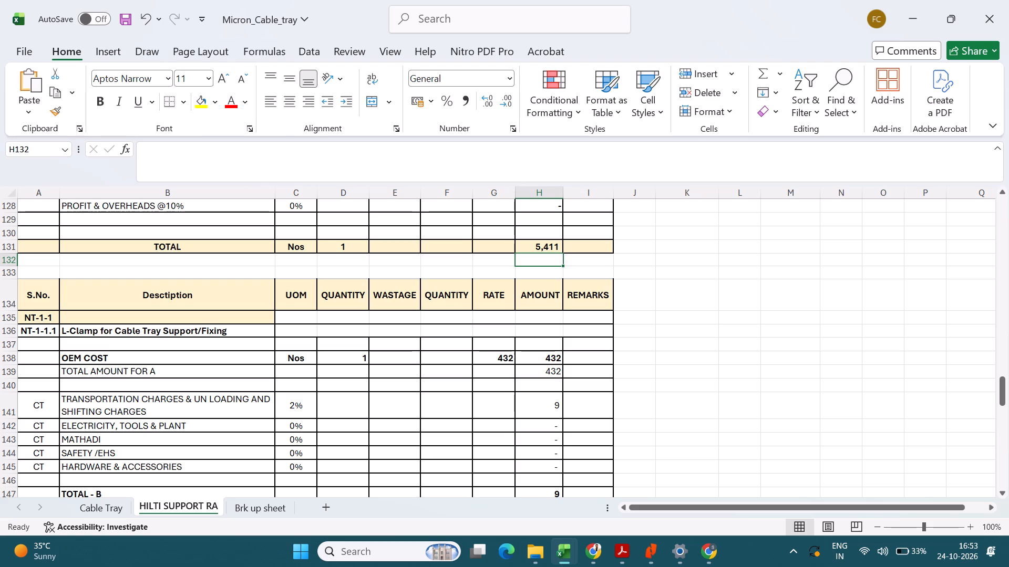
pyautogui.scroll(-2, 520, 376)
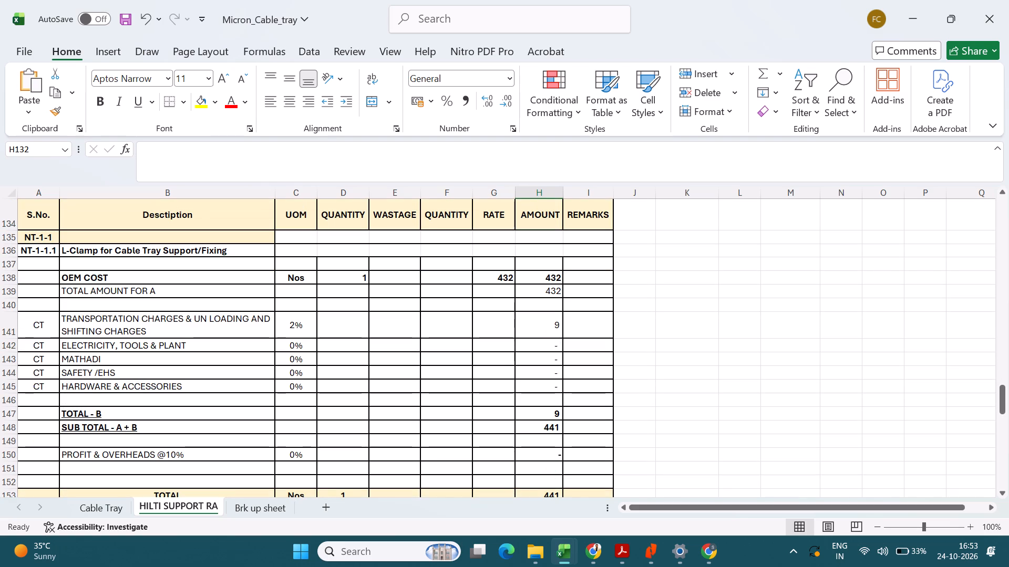
pyautogui.scroll(-3, 522, 372)
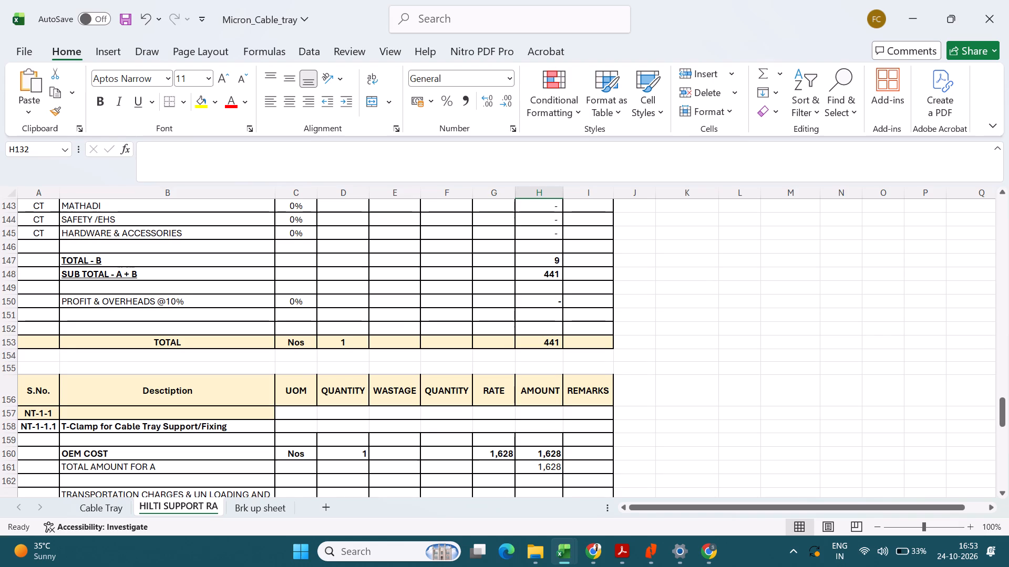
pyautogui.scroll(-6, 528, 371)
pyautogui.scroll(3, 532, 374)
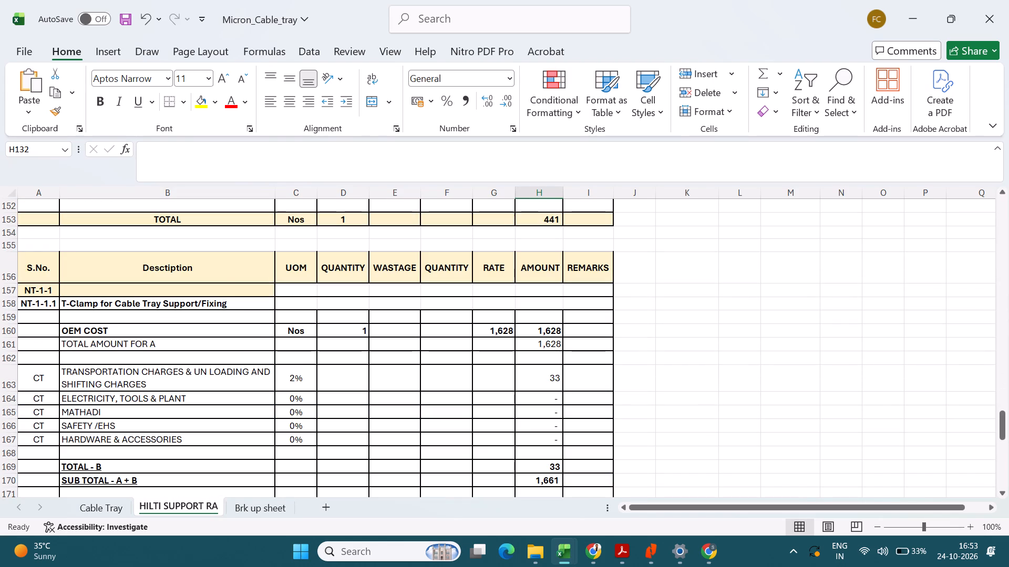
pyautogui.click(561, 370)
pyautogui.scroll(-4, 545, 409)
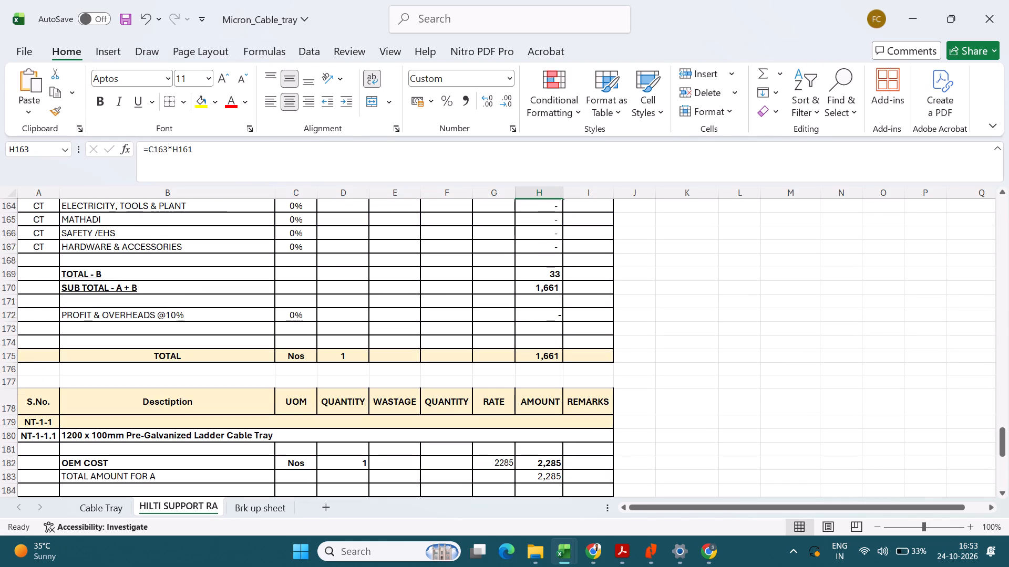
pyautogui.click(549, 359)
pyautogui.scroll(-4, 551, 440)
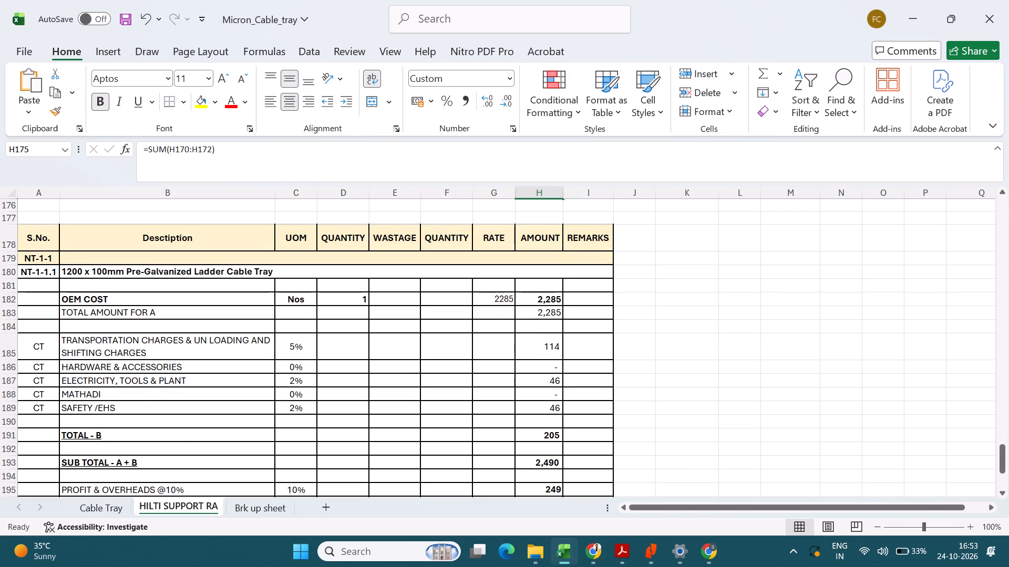
# Compare the Mathadi, safety and hardware percentages between the 1200 x 100mm ladder cable tray and T-Clamp rate analyses.
pyautogui.click(176, 389)
pyautogui.click(313, 393)
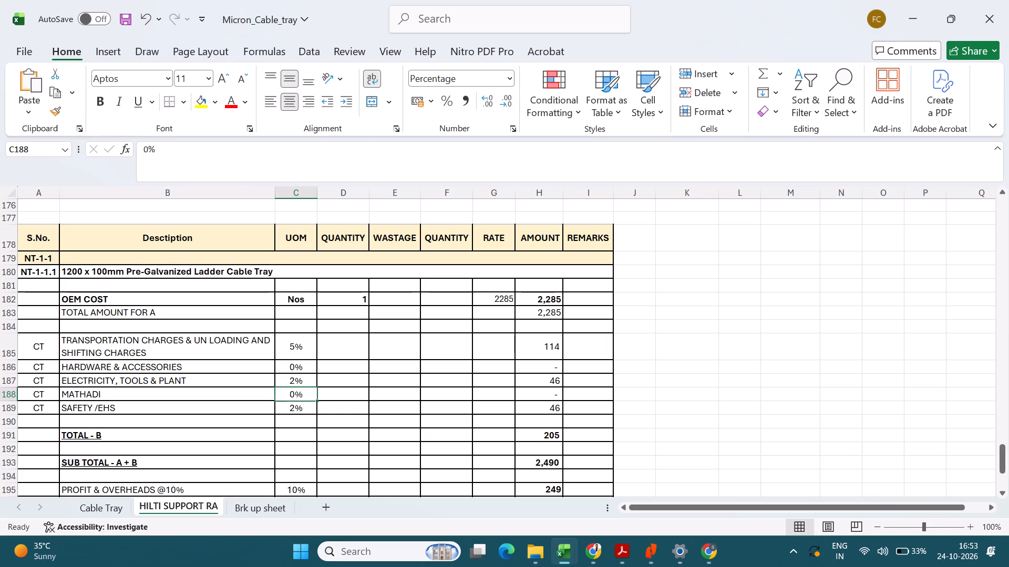
pyautogui.click(301, 412)
pyautogui.scroll(6, 421, 348)
pyautogui.click(299, 343)
pyautogui.scroll(1, 391, 349)
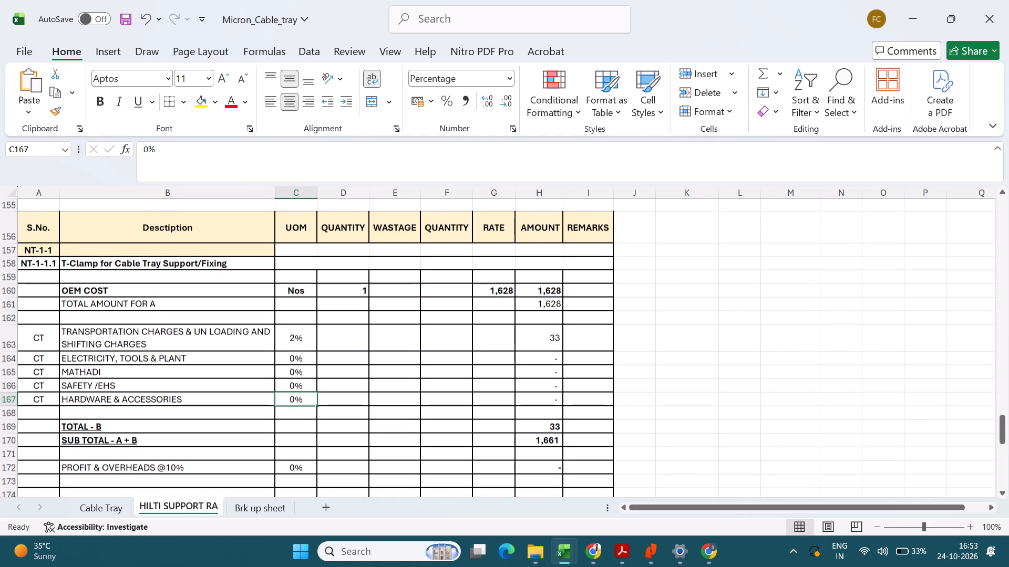
pyautogui.moveTo(216, 402); pyautogui.dragTo(588, 386)
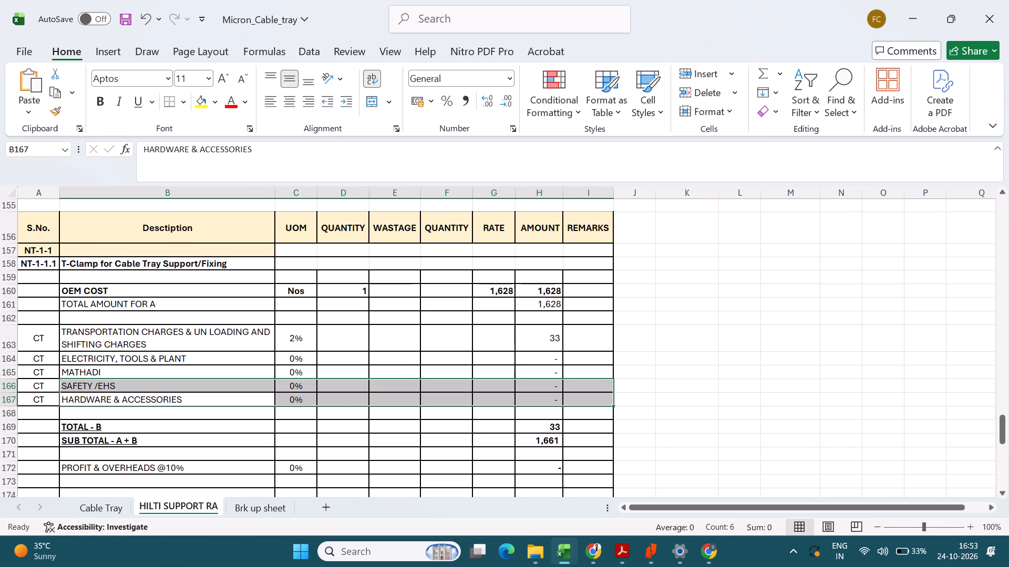
pyautogui.scroll(-8, 366, 383)
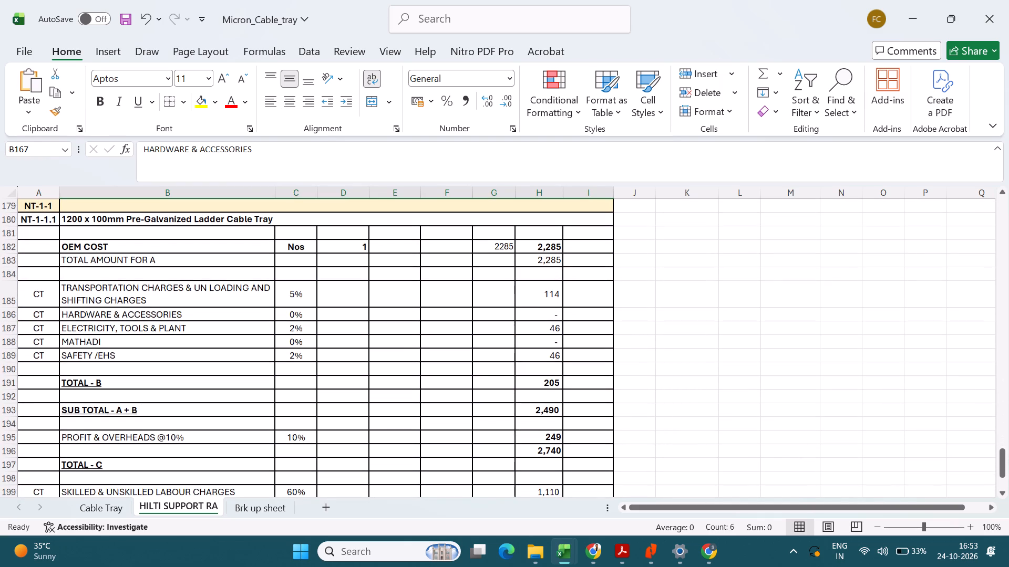
# Examine the ladder cable tray's installation charges and the amount after profit and overheads.
pyautogui.scroll(-5, 369, 383)
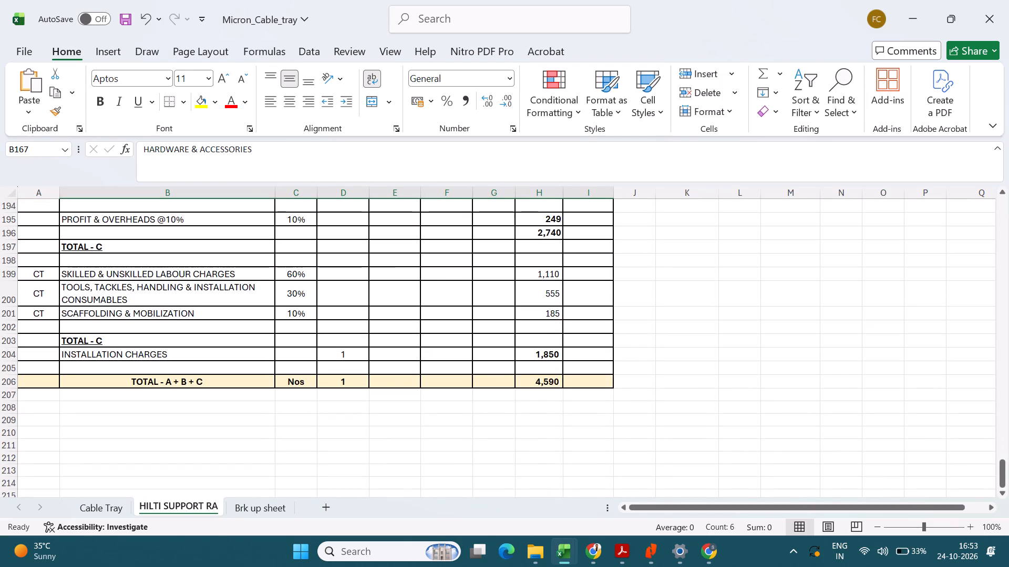
pyautogui.click(549, 351)
pyautogui.moveTo(184, 356); pyautogui.dragTo(435, 354)
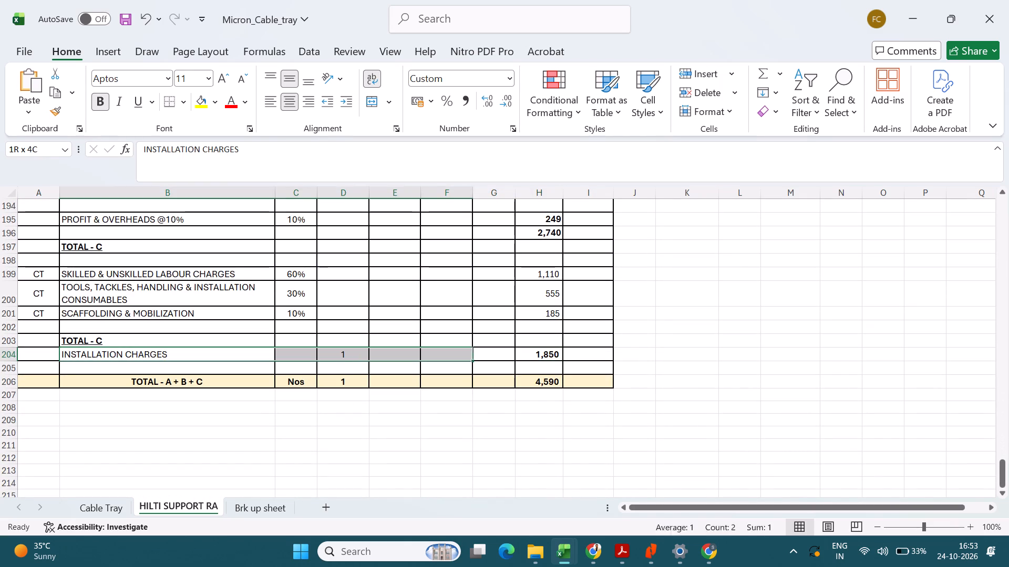
pyautogui.moveTo(435, 354); pyautogui.dragTo(570, 350)
pyautogui.click(525, 355)
pyautogui.scroll(2, 640, 348)
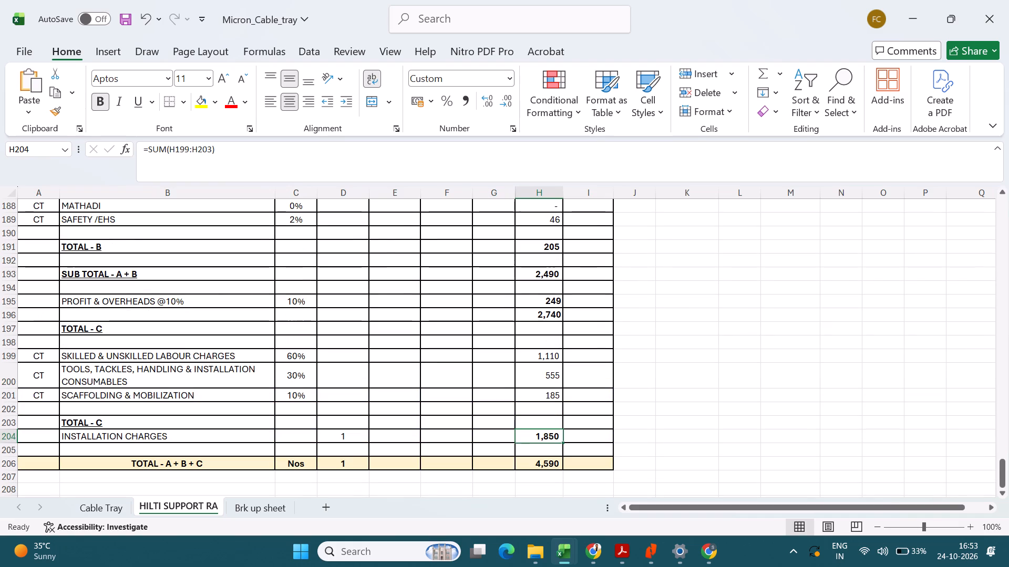
pyautogui.click(552, 315)
# In cell K204, divide the installation charges by the ladder tray's amount after profit and overheads, using =H204/H196.
pyautogui.click(686, 440)
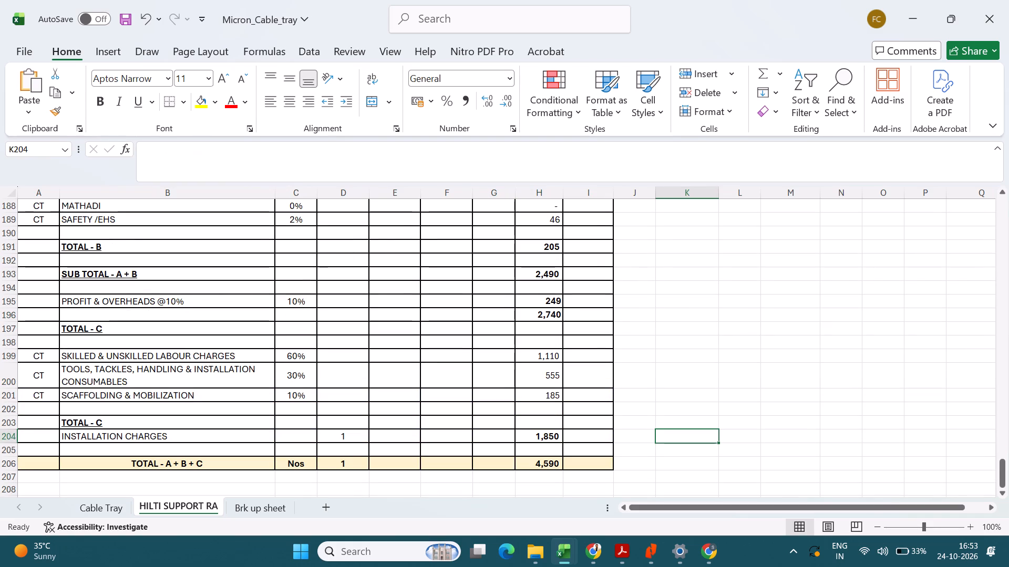
pyautogui.press('=')
pyautogui.press('Left')
pyautogui.press('Up')
pyautogui.press('Up')
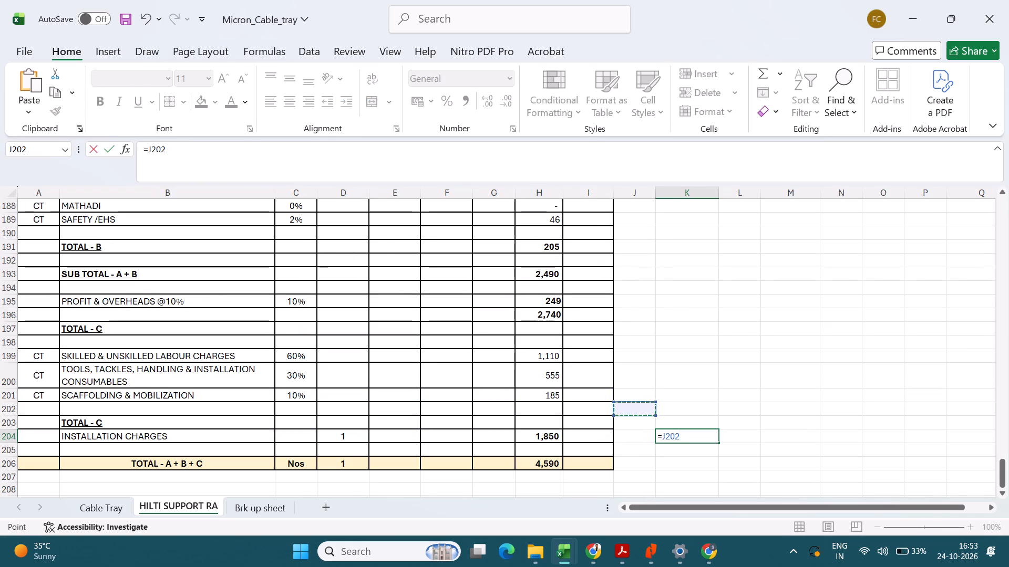
pyautogui.press('Left')
pyautogui.press('Left')
pyautogui.press('Up')
pyautogui.press('Up')
pyautogui.press('Up')
pyautogui.press('Up')
pyautogui.press('Up')
pyautogui.press('Up')
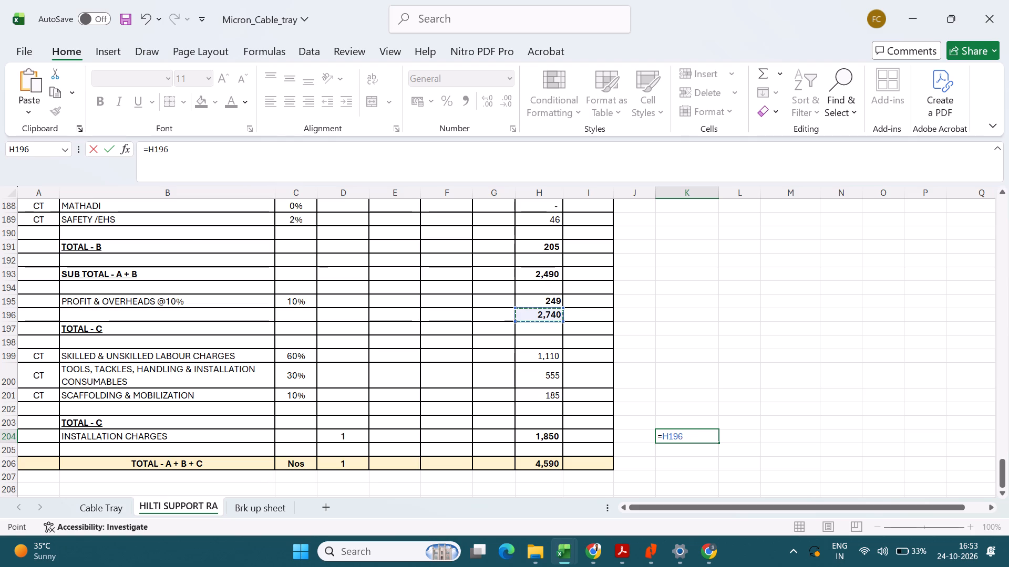
pyautogui.press('Down')
pyautogui.press('Down')
pyautogui.press('Down')
pyautogui.press('Down')
pyautogui.press('Down')
pyautogui.press('Down')
pyautogui.press('Down')
pyautogui.press('Down')
pyautogui.press('/')
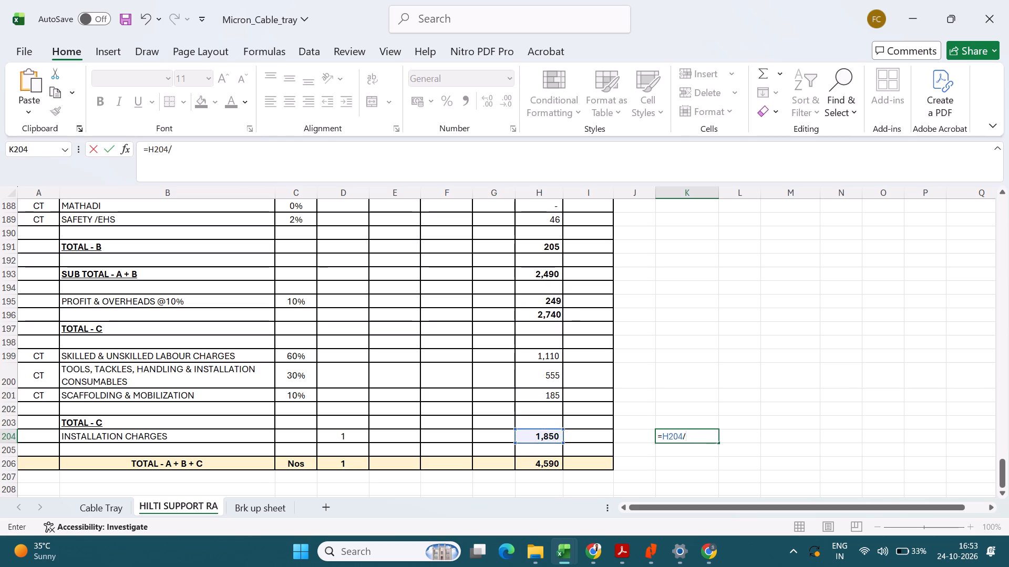
pyautogui.press('Up')
pyautogui.press('Up')
pyautogui.press('Up')
pyautogui.press('Up')
pyautogui.press('Up')
pyautogui.press('Up')
pyautogui.press('Up')
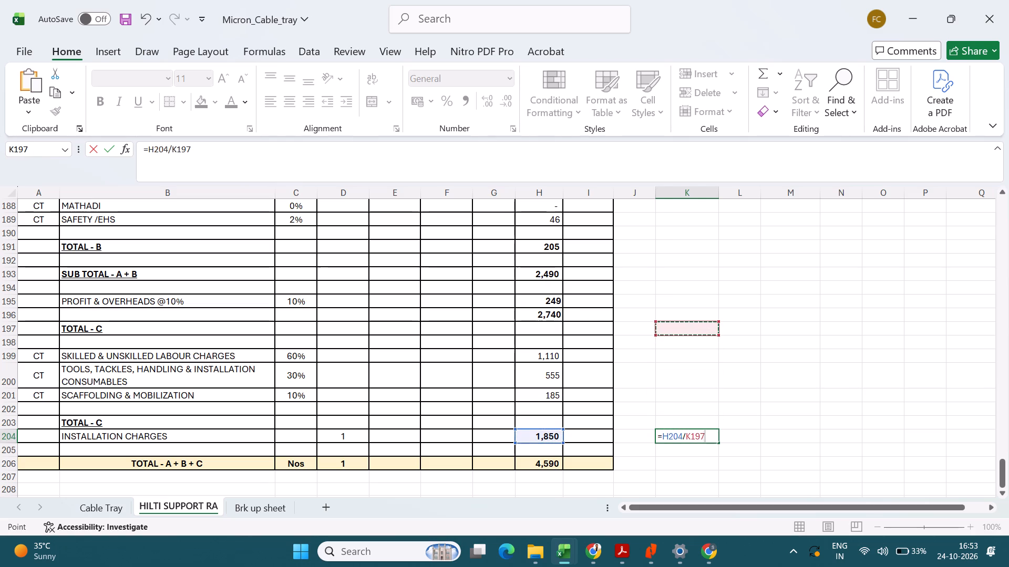
pyautogui.press('Left')
pyautogui.press('Left')
pyautogui.press('Left')
pyautogui.press('Up')
pyautogui.press('Return')
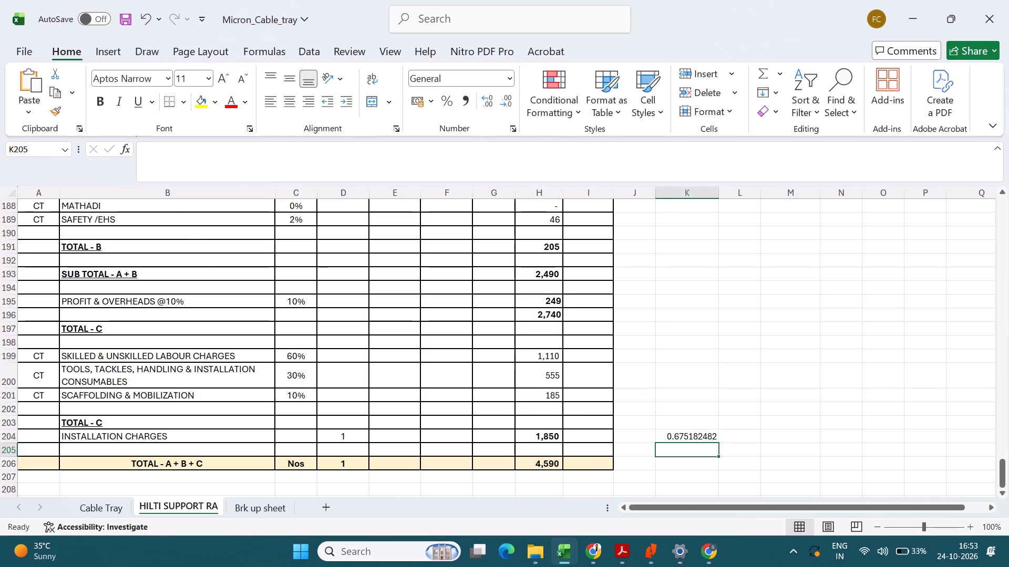
# Format the installation charge ratio in K204 as a percentage.
pyautogui.press('Up')
pyautogui.click(442, 94)
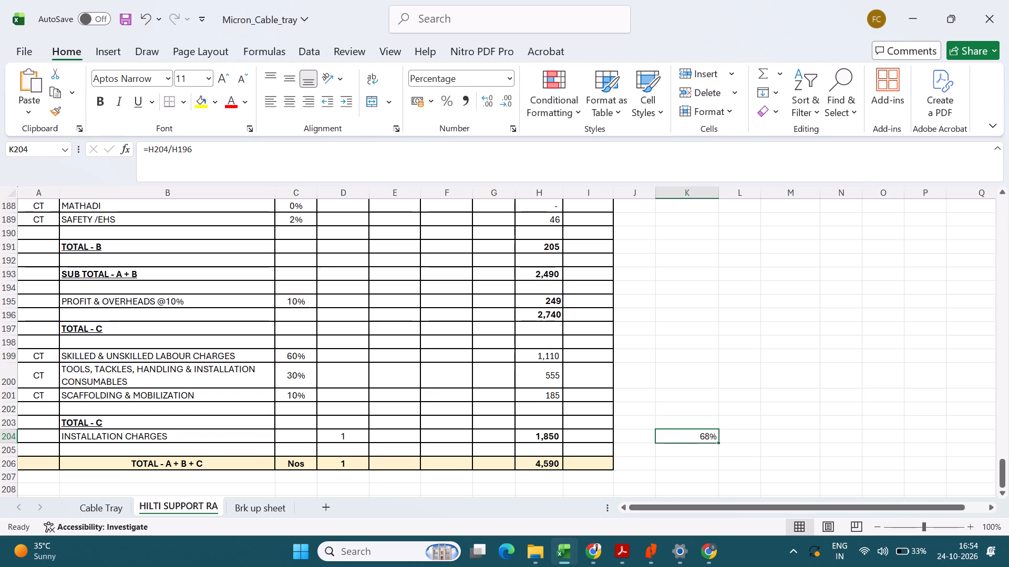
# Review the ladder cable tray's cost breakdown once more and return to the Cable Tray sheet to view its rates.
pyautogui.scroll(4, 351, 408)
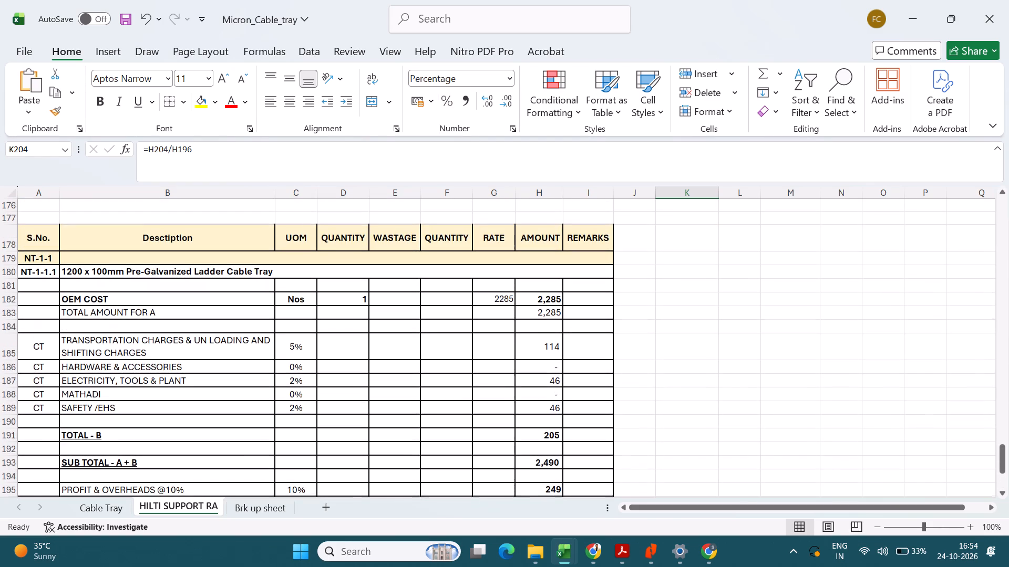
pyautogui.scroll(-3, 351, 408)
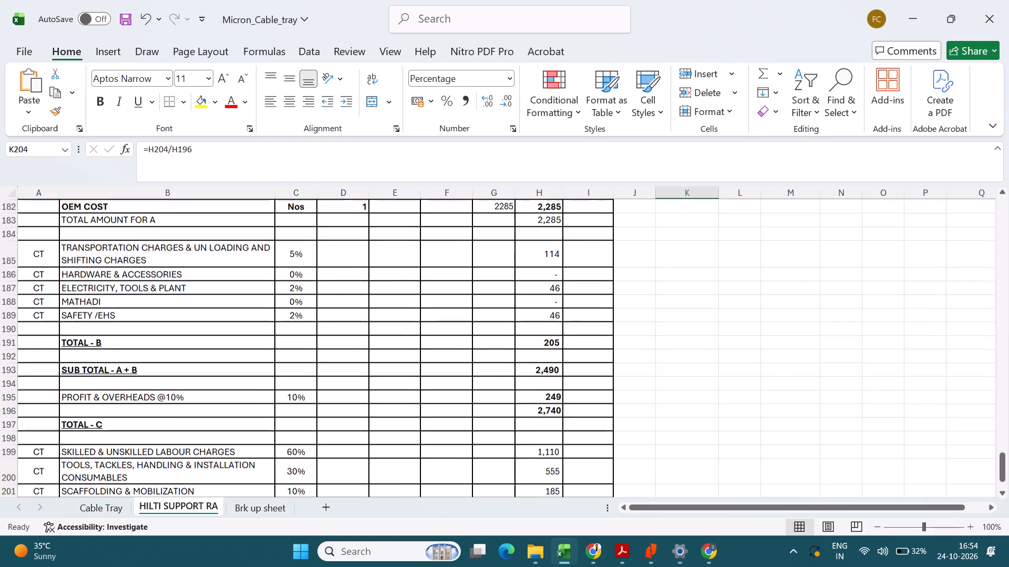
pyautogui.scroll(-1, 351, 408)
pyautogui.click(108, 501)
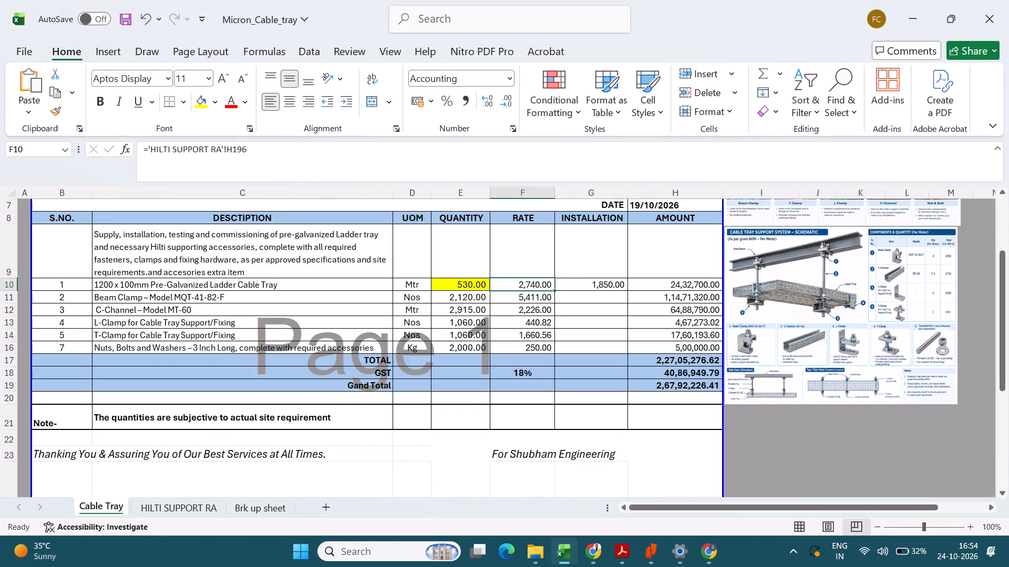
# Check the ladder cable tray's installation value against HILTI SUPPORT RA and inspect its amount formula on the Cable Tray sheet.
pyautogui.click(601, 287)
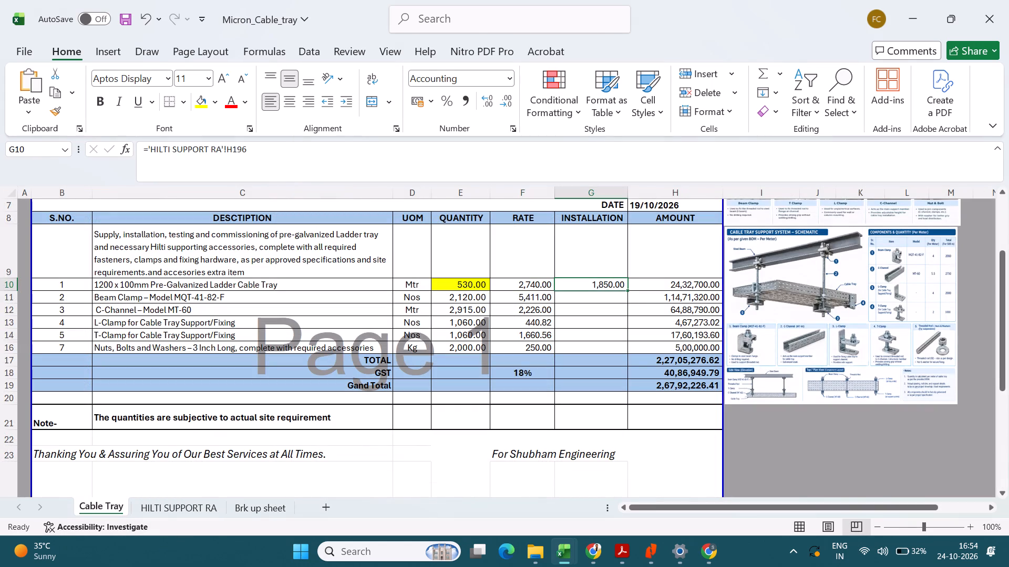
pyautogui.click(195, 499)
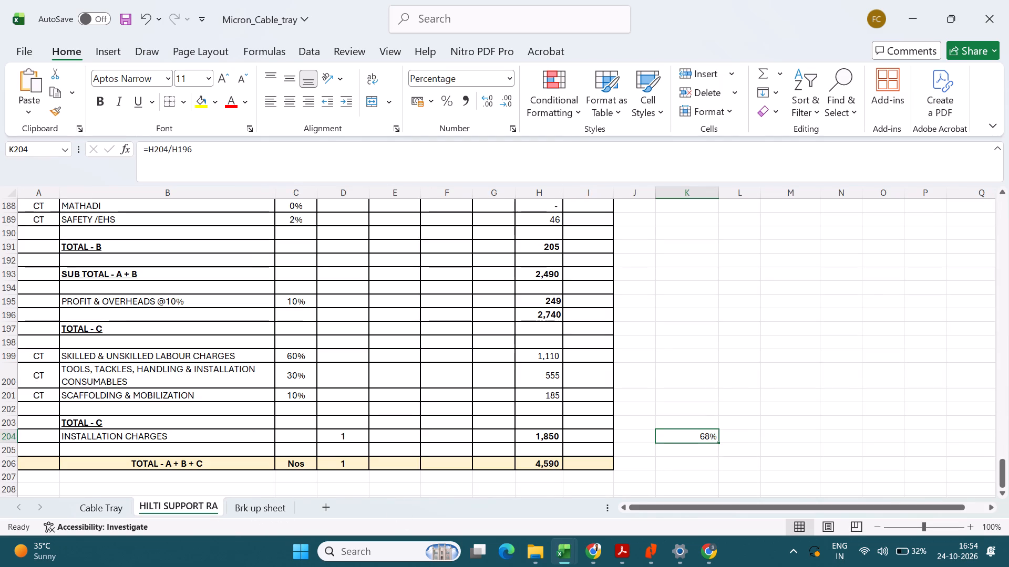
pyautogui.click(550, 441)
pyautogui.click(110, 505)
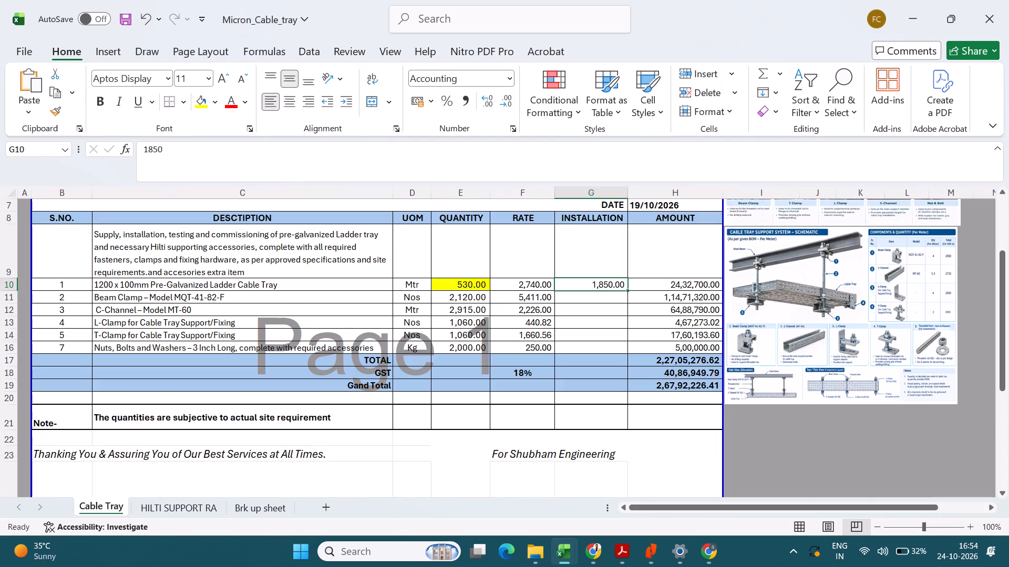
pyautogui.click(698, 285)
pyautogui.doubleClick(698, 285)
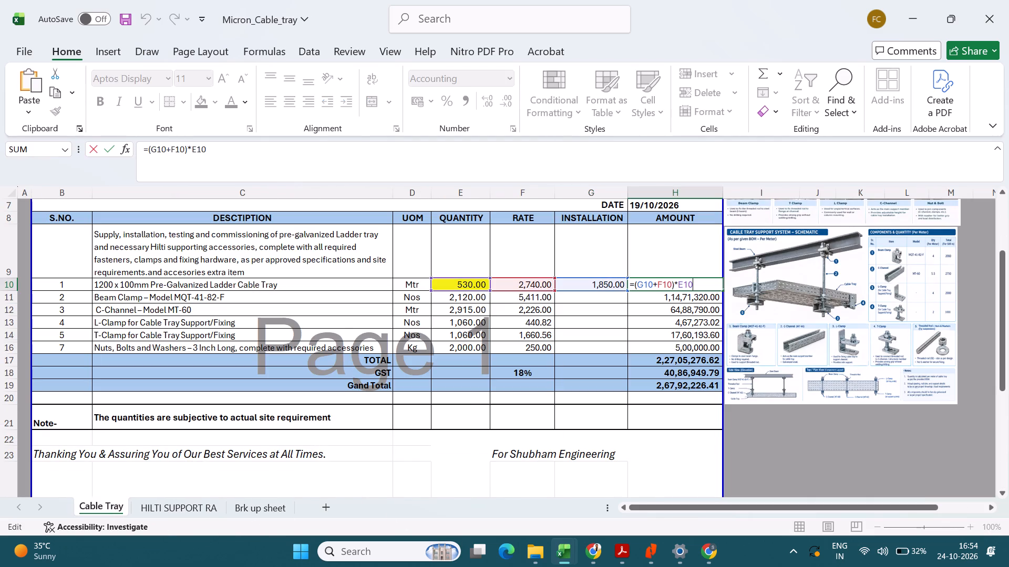
pyautogui.press('Return')
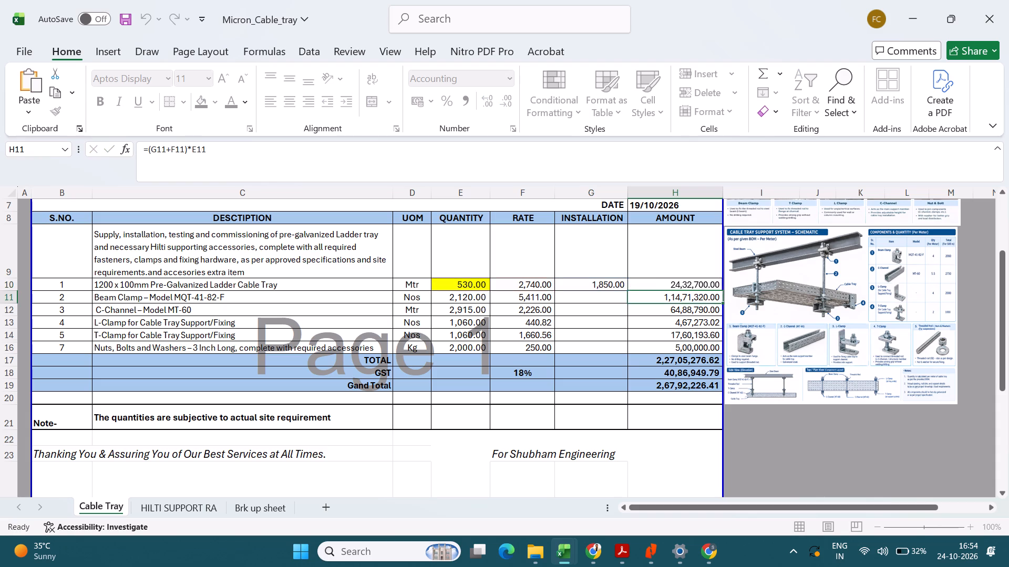
pyautogui.click(591, 287)
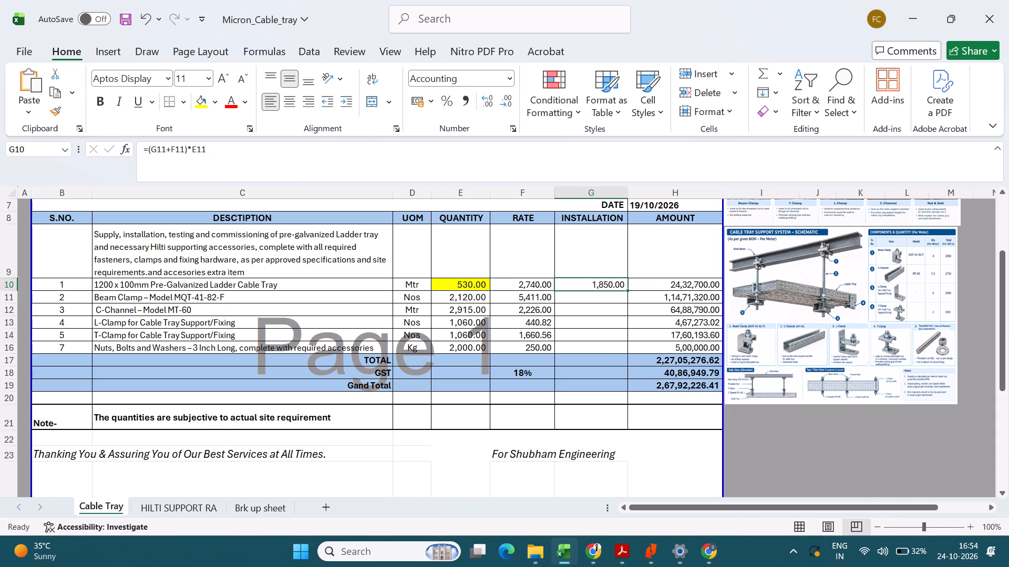
pyautogui.press('[')
pyautogui.press('Escape')
# Trace the ladder tray's rate to HILTI SUPPORT RA and examine the formulas for its rounded rate, installation charges and overall total.
pyautogui.press('Left')
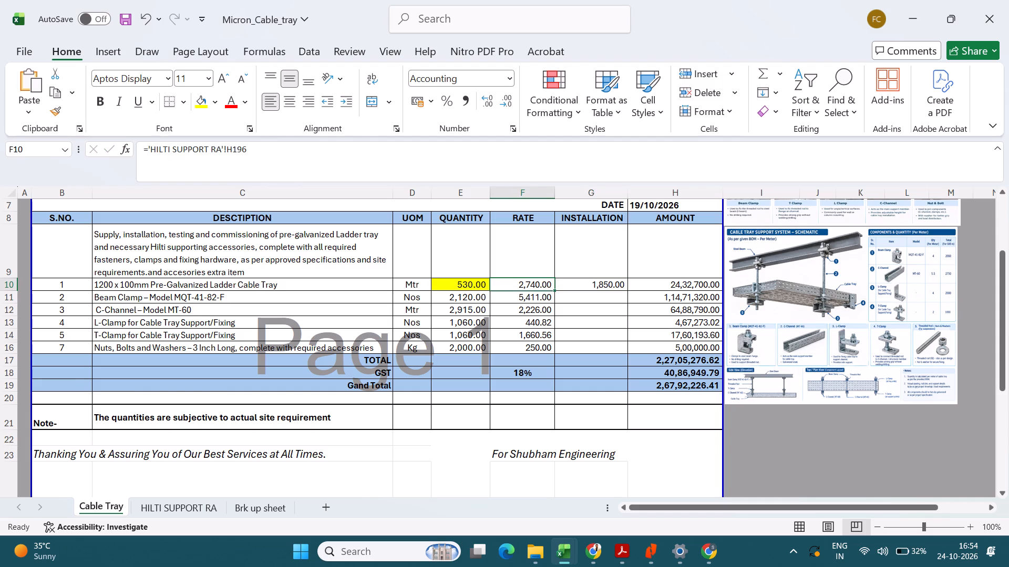
pyautogui.hotkey('ctrl', '[')
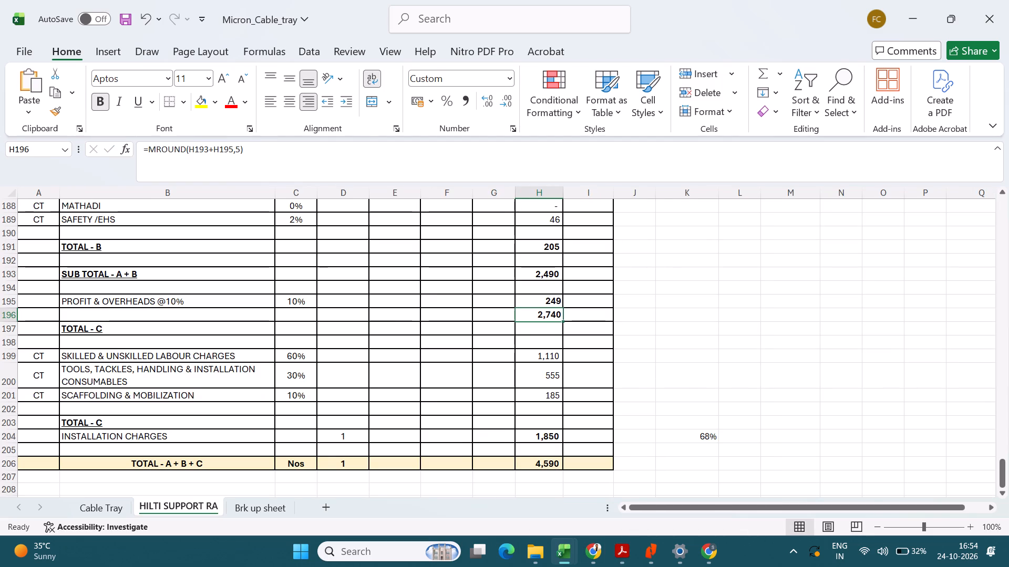
pyautogui.press('F2')
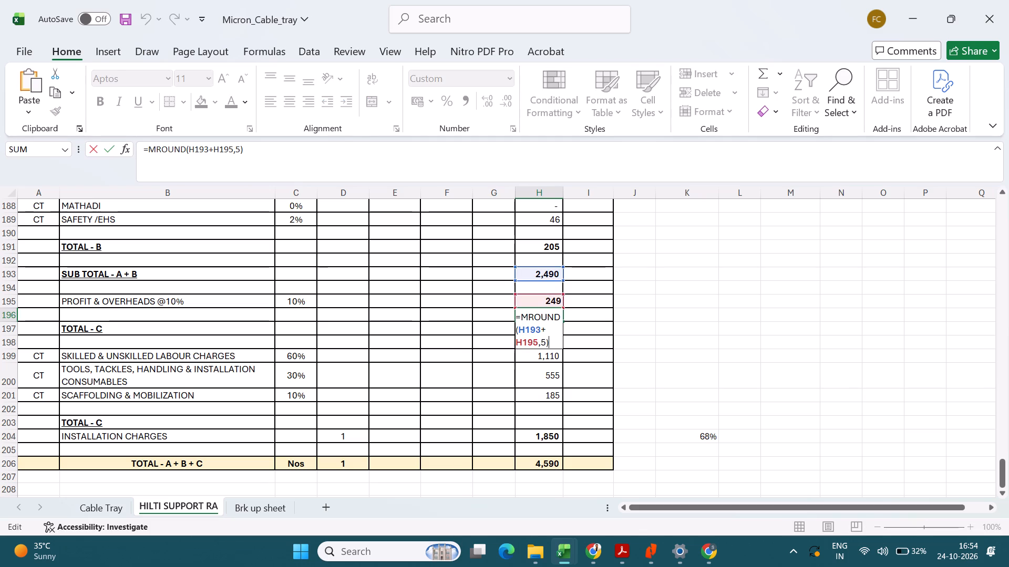
pyautogui.press('Escape')
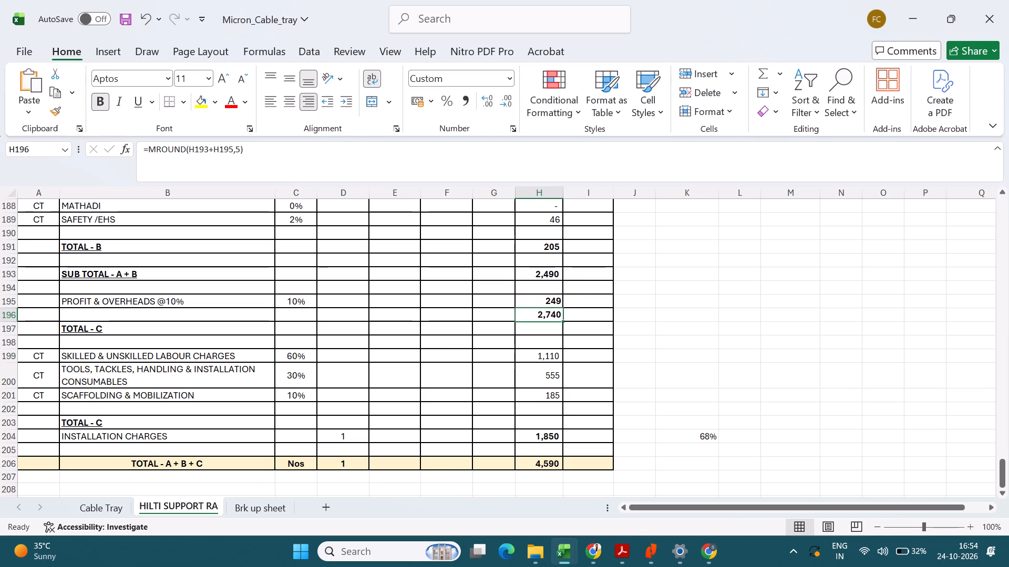
pyautogui.press('F2')
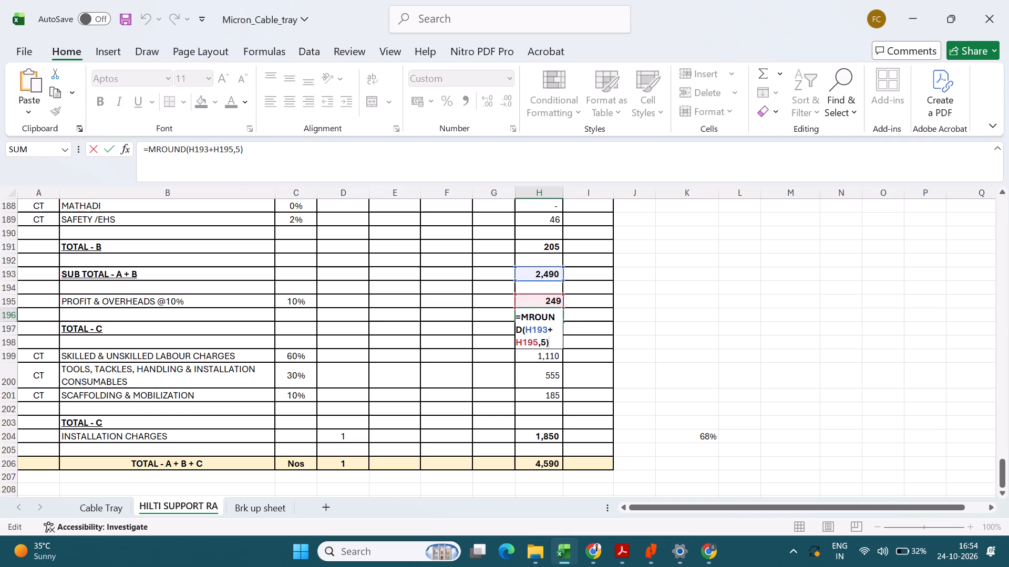
pyautogui.press('Escape')
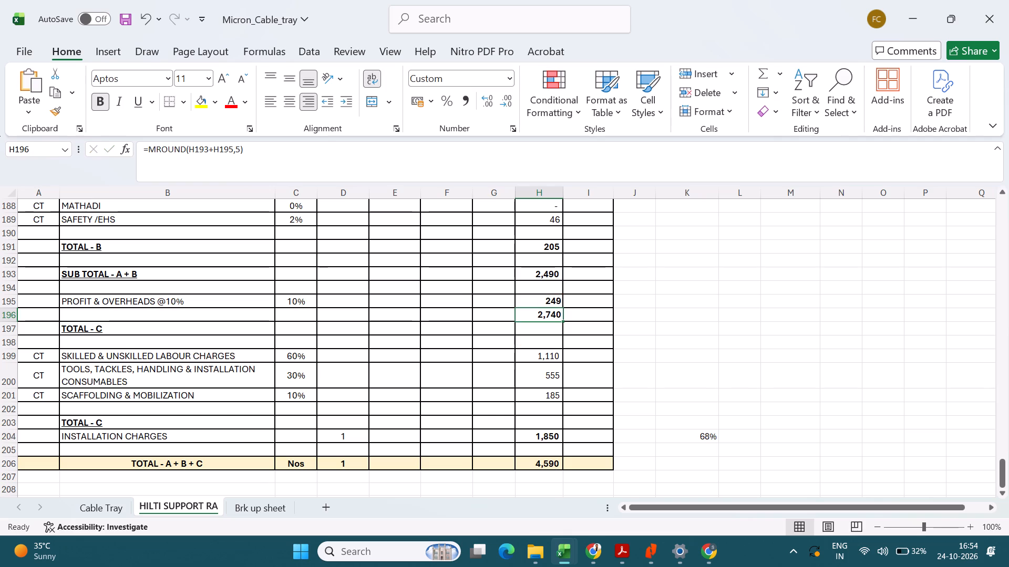
pyautogui.doubleClick(539, 314)
pyautogui.press('Escape')
pyautogui.moveTo(547, 361); pyautogui.dragTo(547, 398)
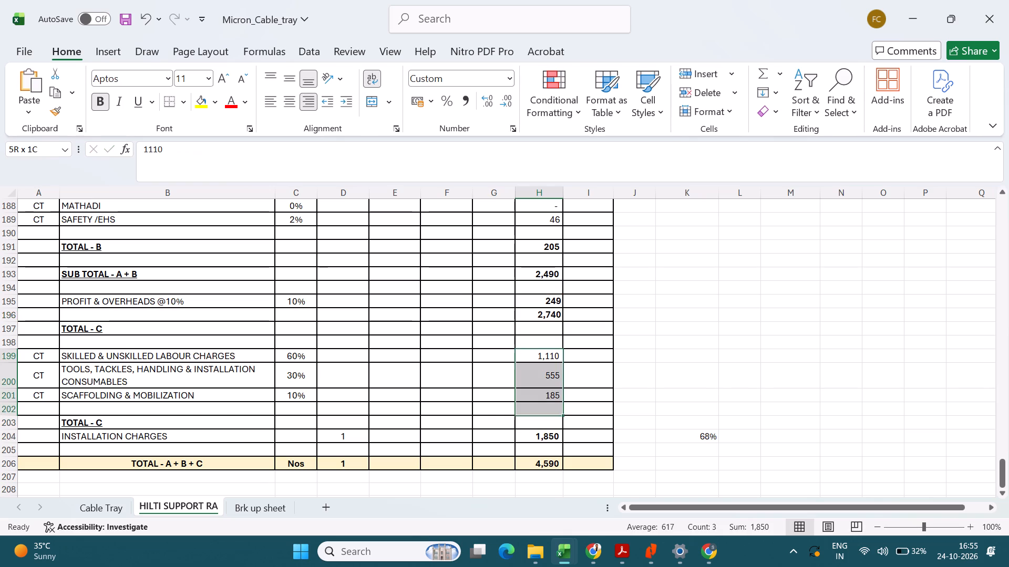
pyautogui.moveTo(547, 398); pyautogui.dragTo(547, 391)
pyautogui.doubleClick(545, 433)
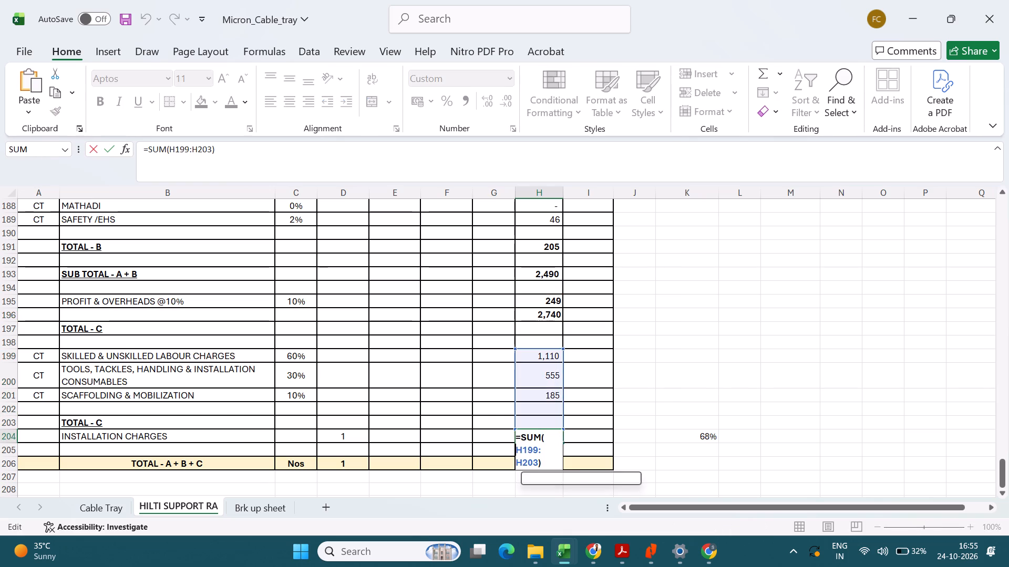
pyautogui.press('Escape')
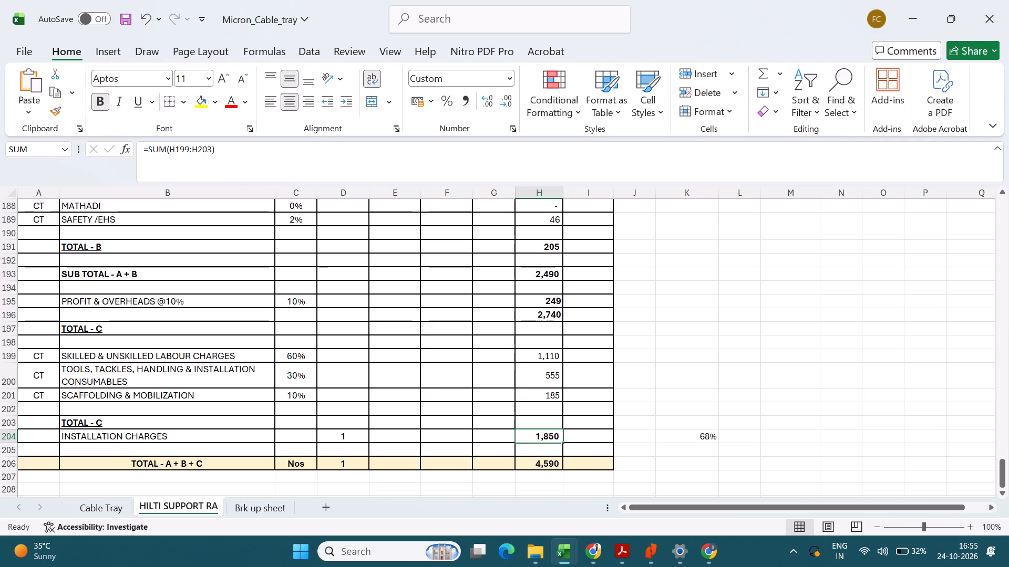
pyautogui.doubleClick(549, 460)
pyautogui.press('Escape')
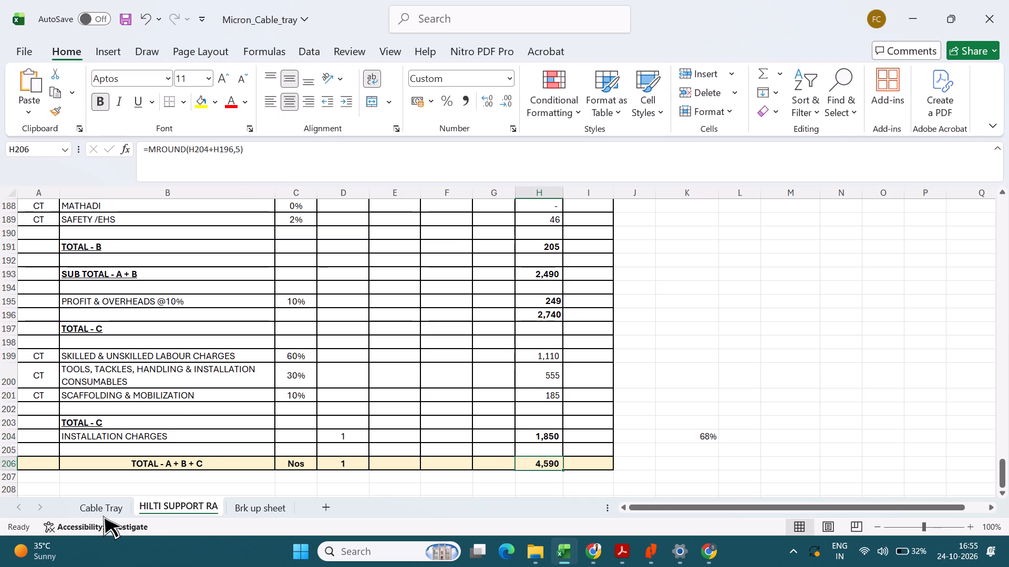
# Check the other item rates on the Cable Tray sheet and trace the T-Clamp rate to its total formula in HILTI SUPPORT RA.
pyautogui.click(101, 506)
pyautogui.click(533, 298)
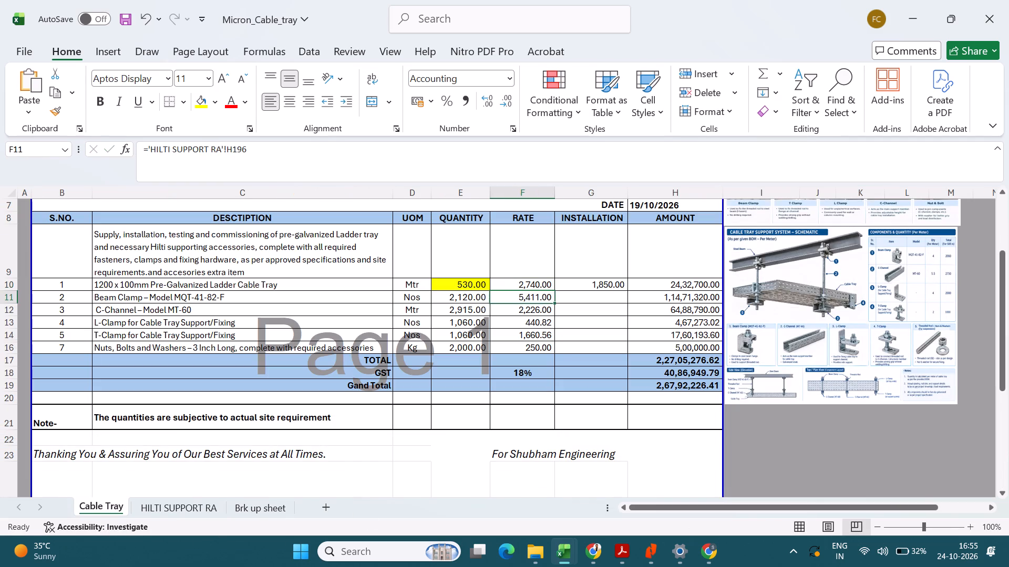
pyautogui.click(533, 312)
pyautogui.click(536, 349)
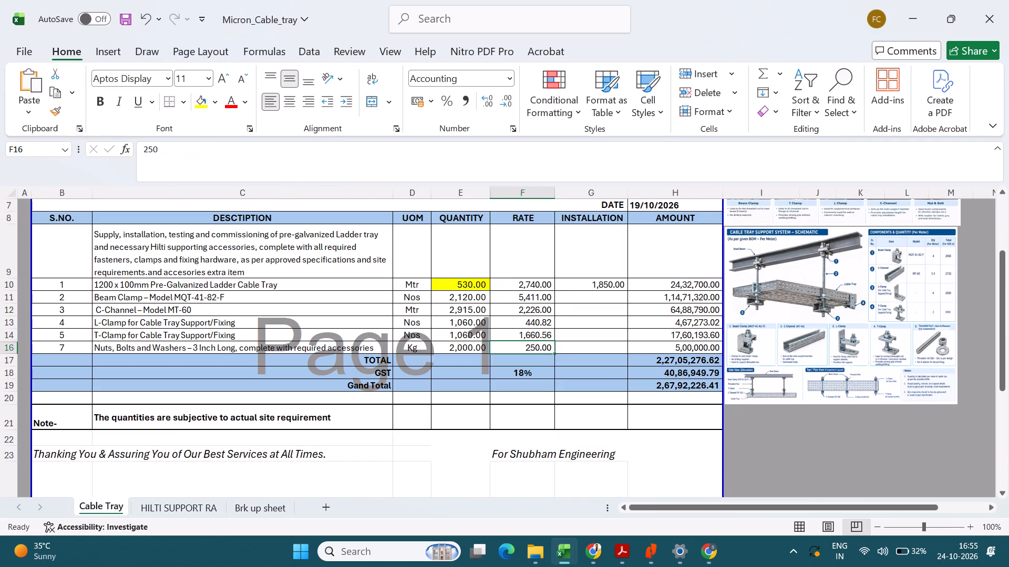
pyautogui.click(536, 332)
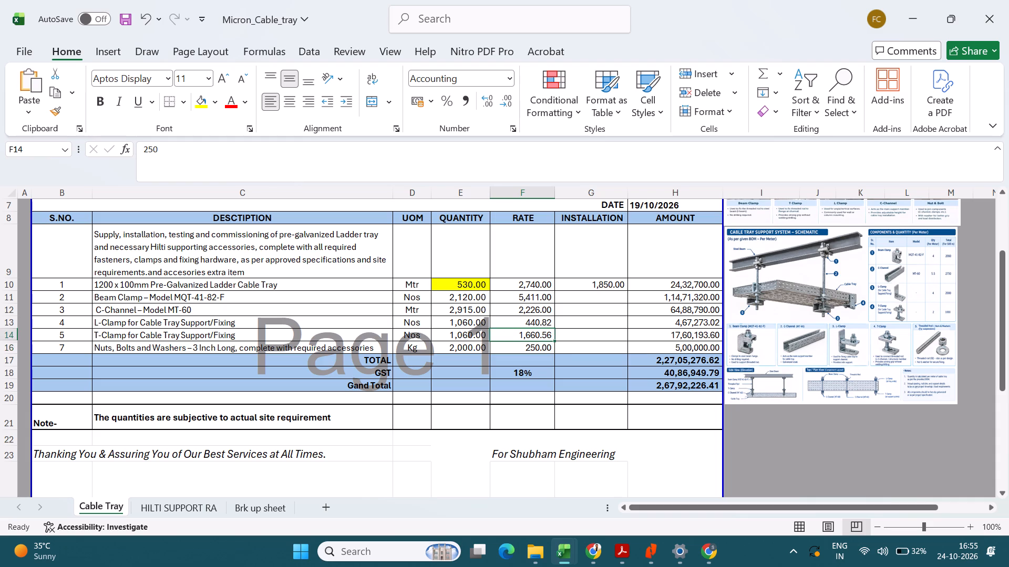
pyautogui.click(531, 343)
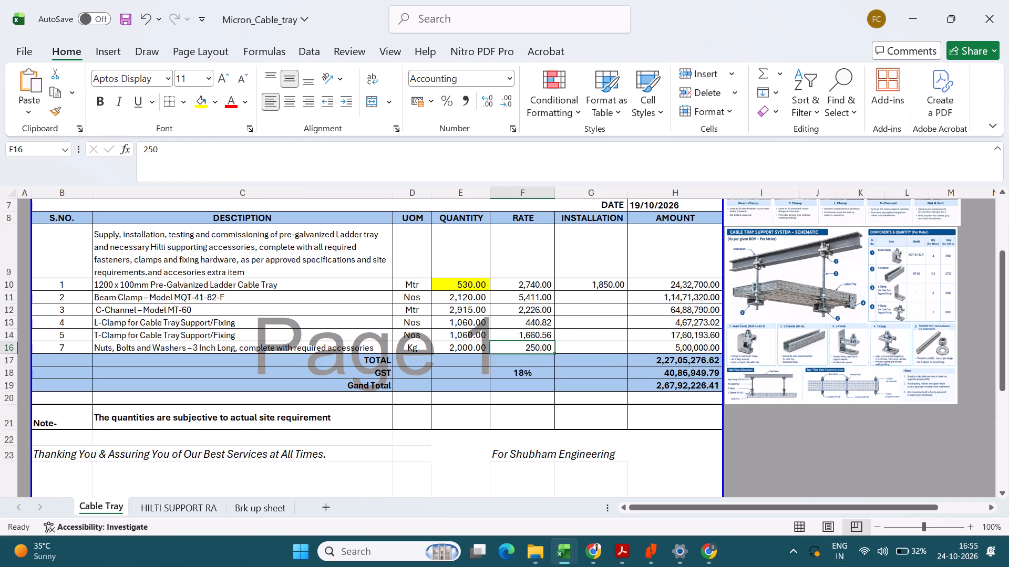
pyautogui.click(528, 338)
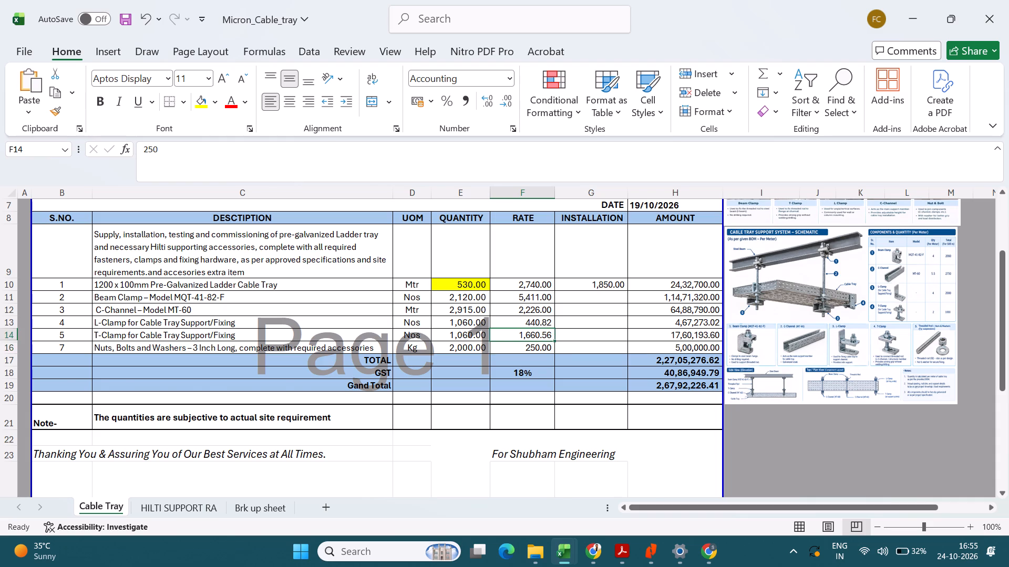
pyautogui.hotkey('ctrl', '[')
pyautogui.scroll(5, 527, 259)
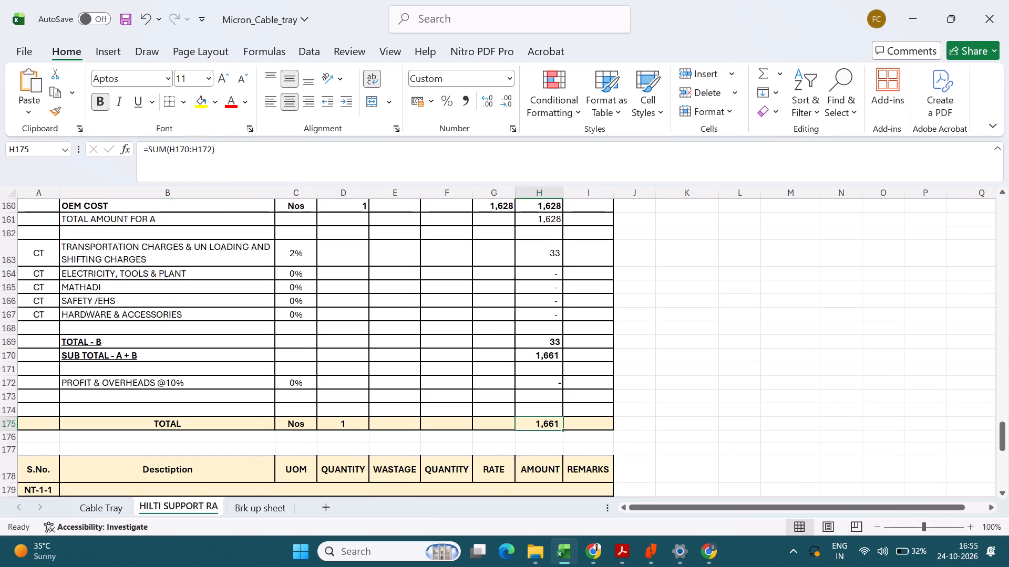
pyautogui.scroll(1, 527, 259)
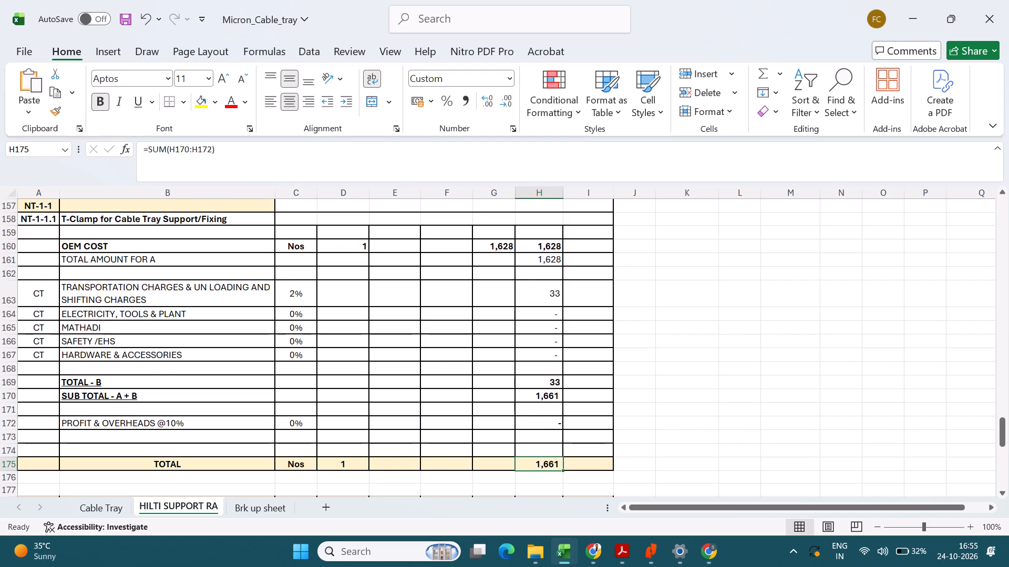
pyautogui.tripleClick(539, 461)
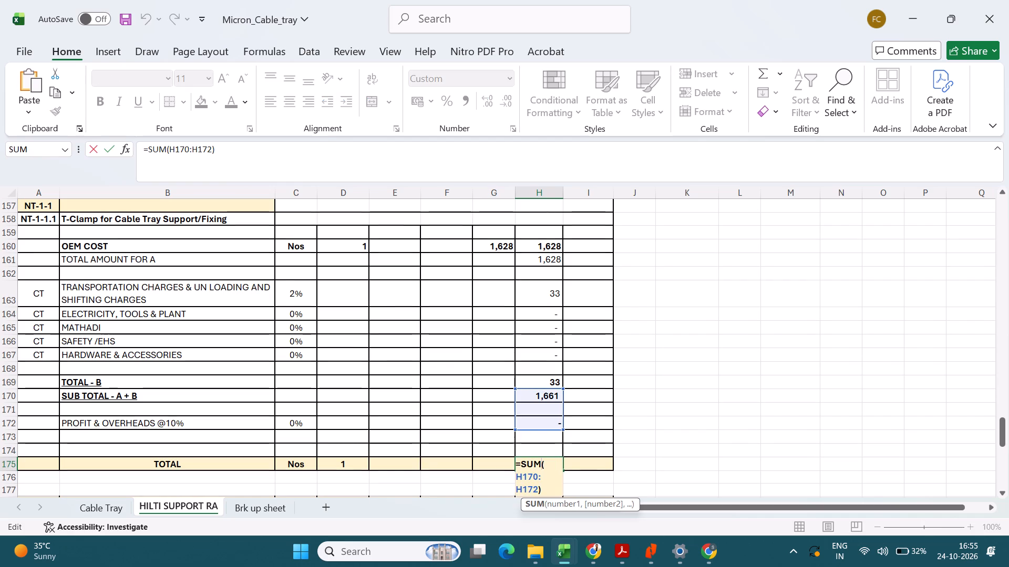
pyautogui.press('Escape')
# Examine the L-Clamp's Total-B and subtotal formulas and the MT-60 C-Channel cost breakdown in HILTI SUPPORT RA.
pyautogui.scroll(8, 521, 269)
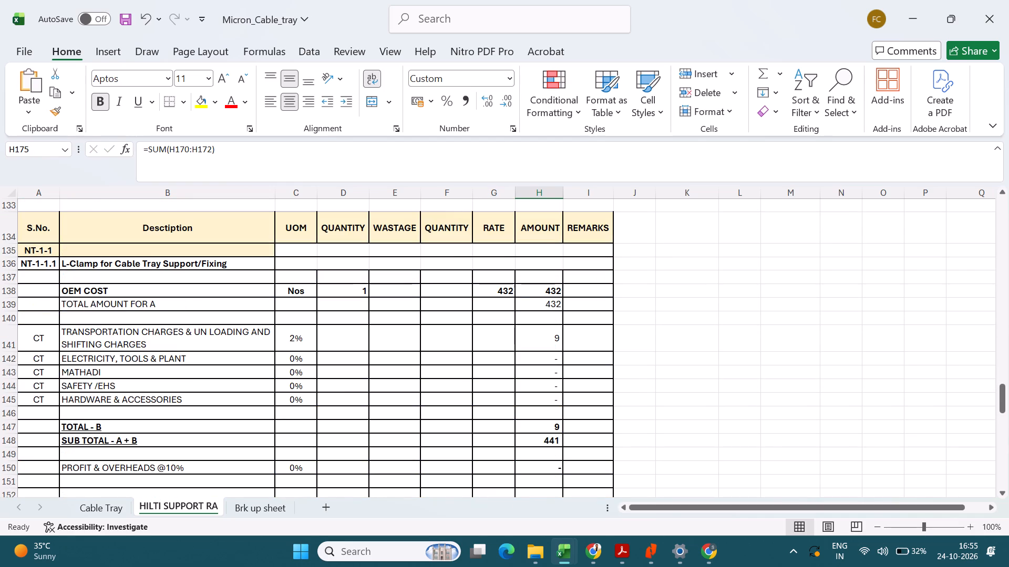
pyautogui.scroll(2, 524, 272)
pyautogui.scroll(-2, 524, 272)
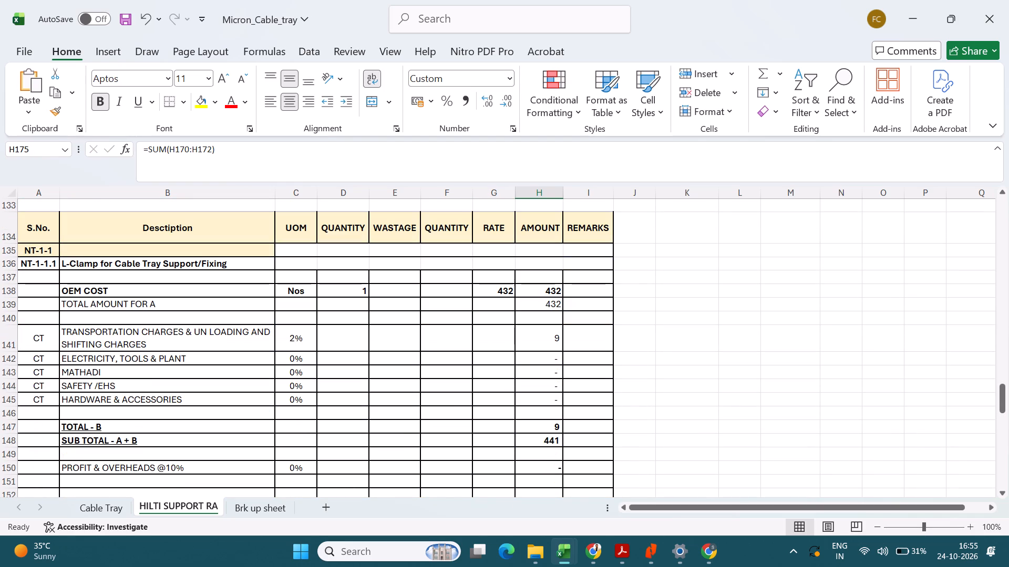
pyautogui.doubleClick(541, 425)
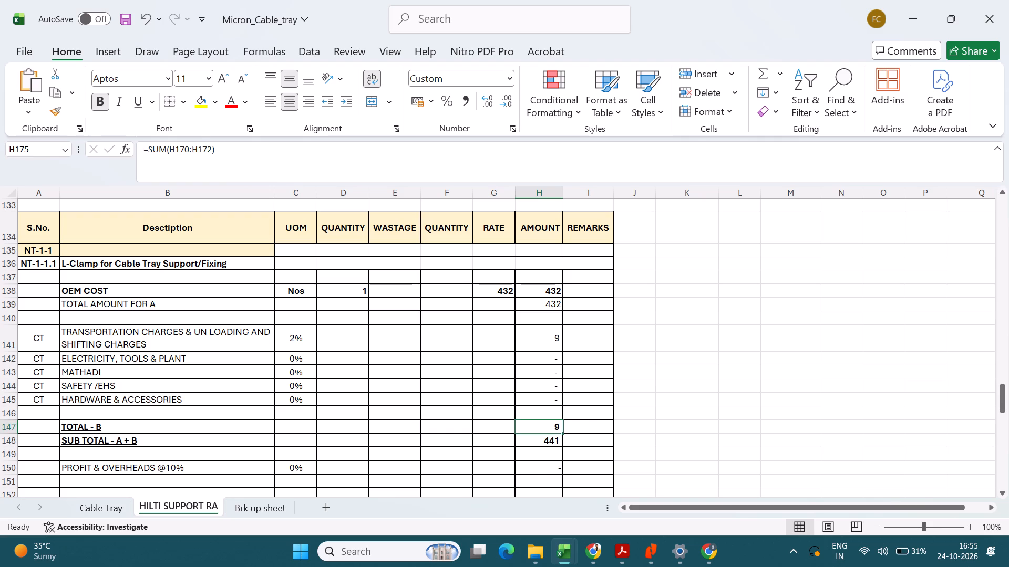
pyautogui.press('Escape')
pyautogui.doubleClick(542, 439)
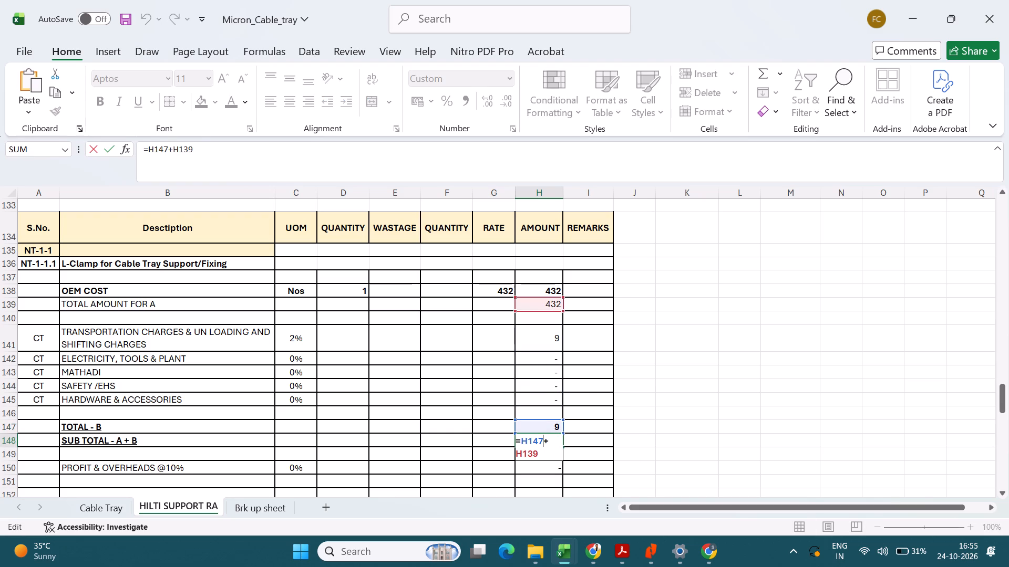
pyautogui.press('Escape')
pyautogui.scroll(13, 475, 307)
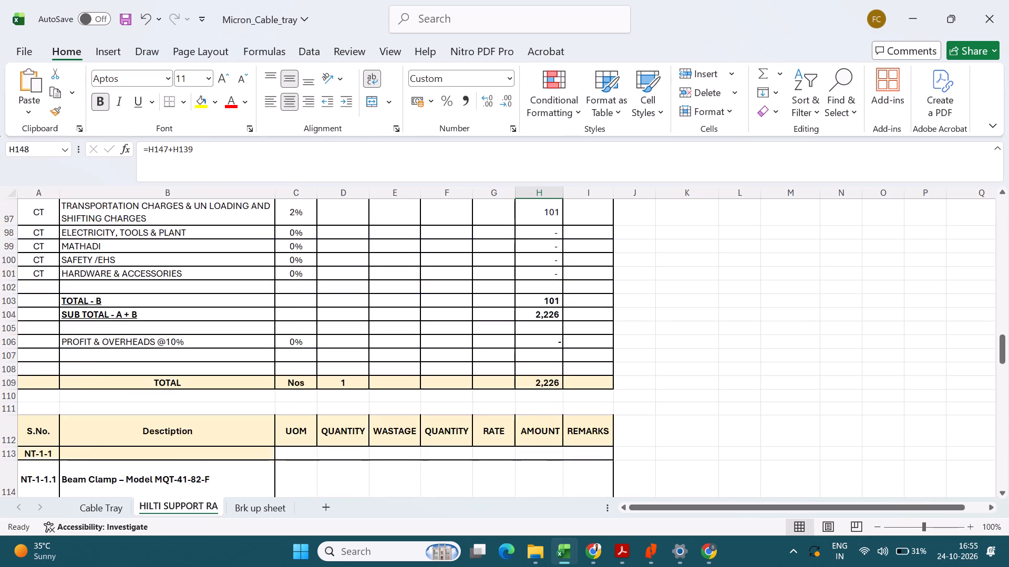
pyautogui.scroll(16, 486, 308)
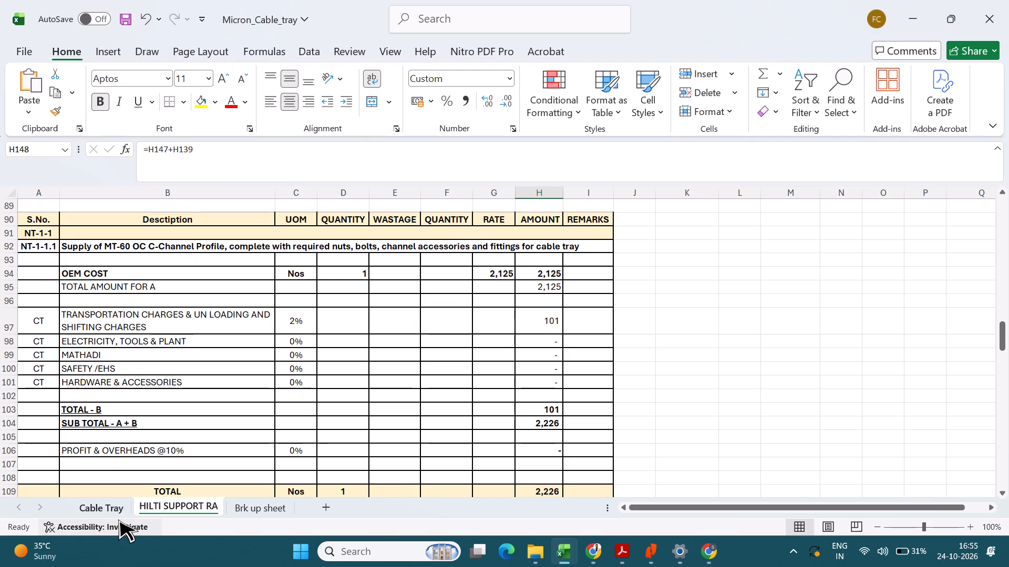
# Return to the Cable Tray sheet and save the Micron_Cable_tray workbook.
pyautogui.click(105, 501)
pyautogui.hotkey('ctrl', 's')
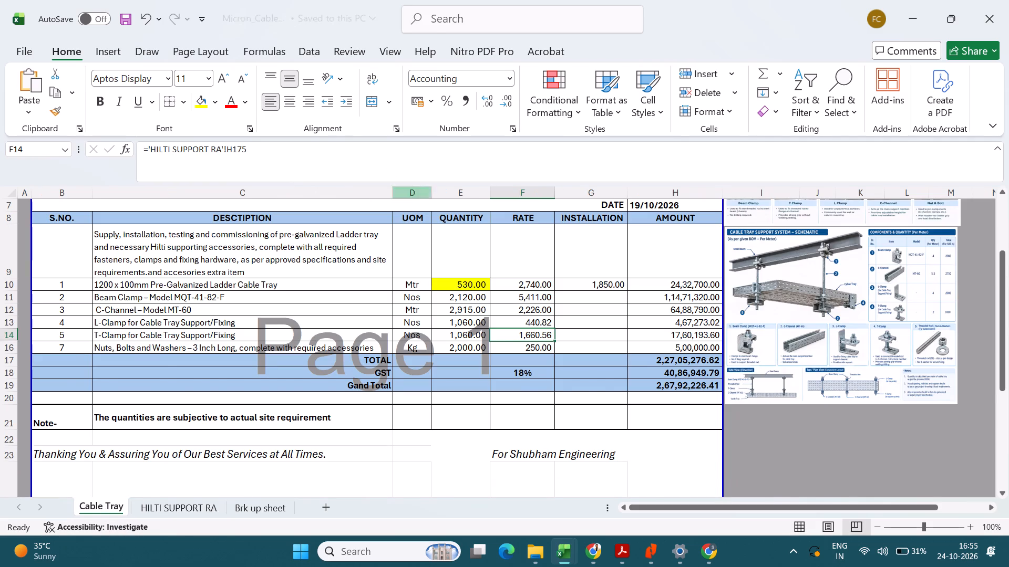
# Look over the Cable Tray quotation from its project header to the totals and signatory block.
pyautogui.scroll(10, 552, 288)
pyautogui.scroll(-3, 552, 290)
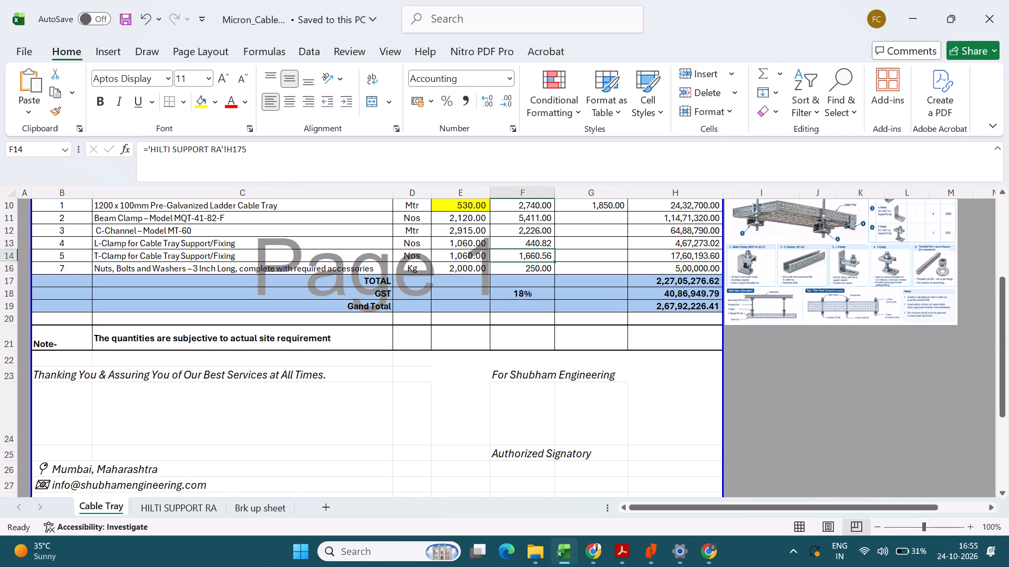
pyautogui.scroll(15, 333, 273)
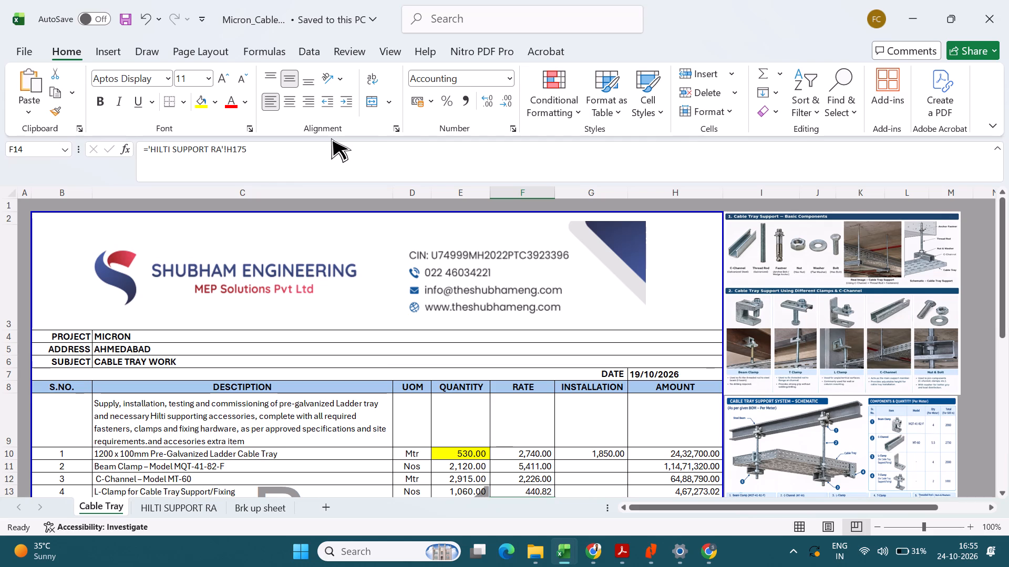
# Save the Micron_Cable_tray workbook and close it.
pyautogui.hotkey('ctrl', 's')
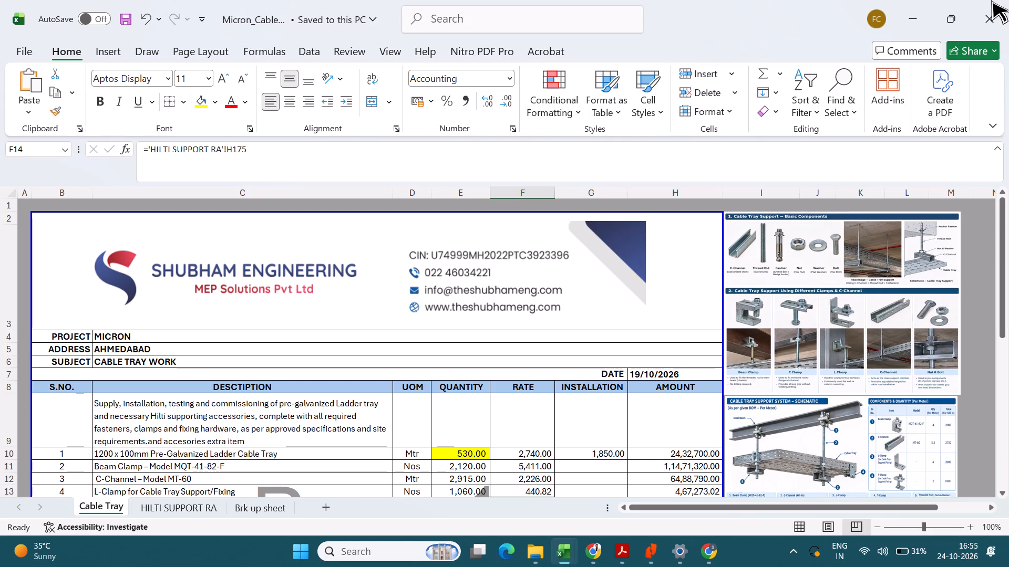
pyautogui.click(991, 0)
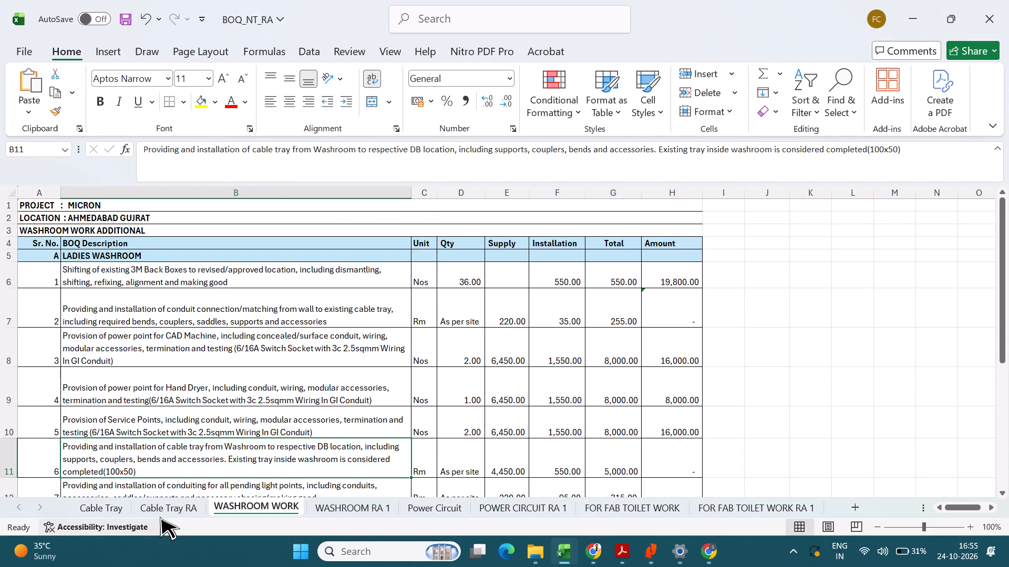
# Look through the cable tray, washroom and fab toilet sheets of the BOQ_NT_RA workbook to review their order and contents.
pyautogui.click(160, 512)
pyautogui.click(110, 511)
pyautogui.rightClick(110, 511)
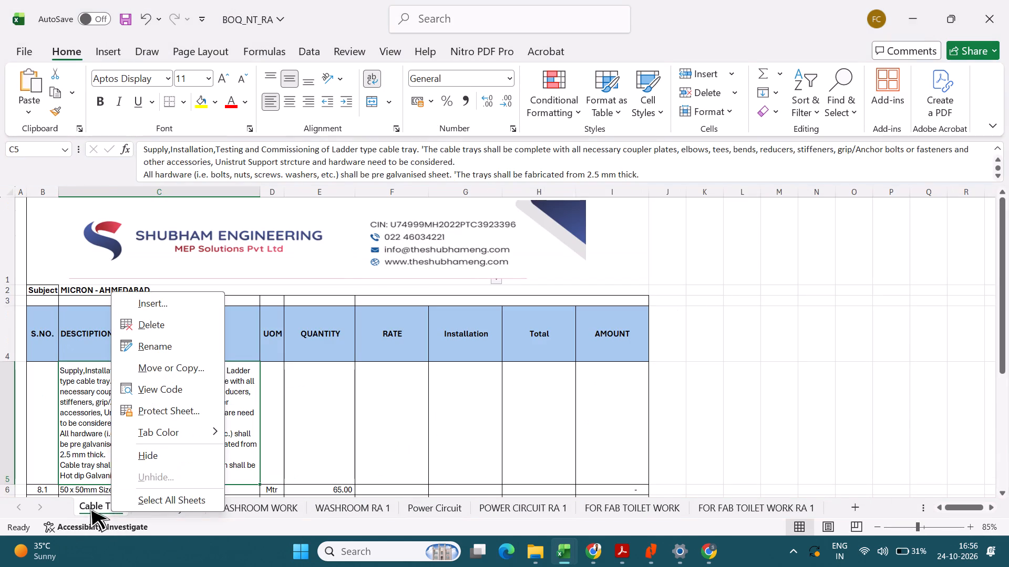
pyautogui.click(86, 506)
pyautogui.click(149, 509)
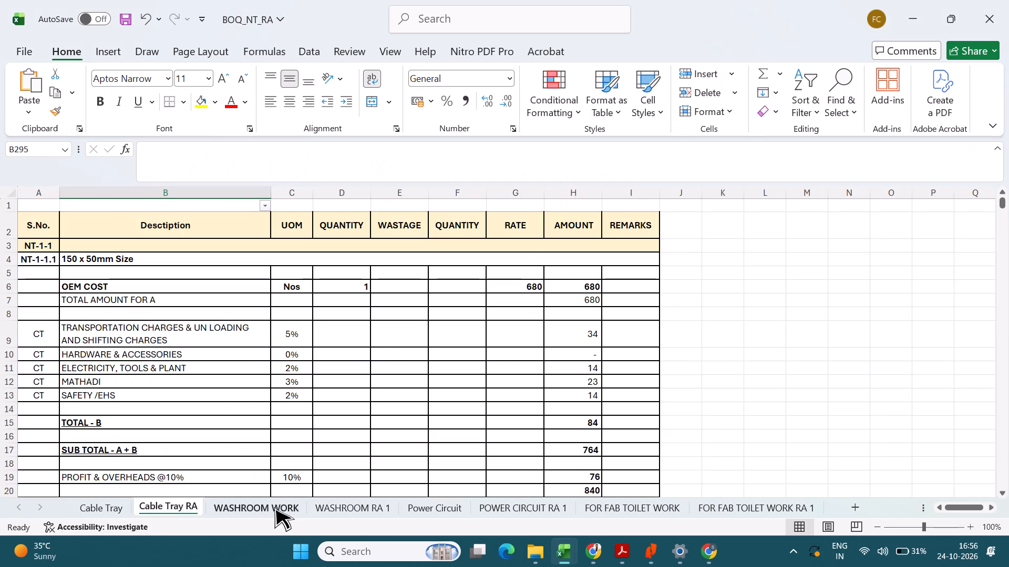
pyautogui.click(274, 507)
pyautogui.click(364, 511)
pyautogui.click(679, 503)
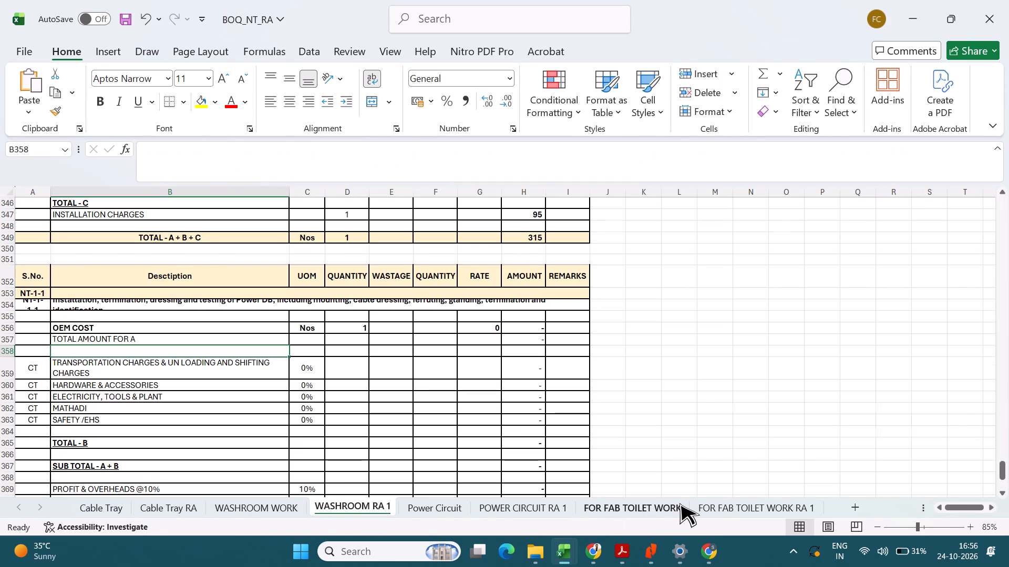
pyautogui.click(743, 502)
# Move the FOR FAB TOILET WORK and FOR FAB TOILET WORK RA 1 sheets together to between Cable Tray RA and WASHROOM WORK.
pyautogui.click(654, 502)
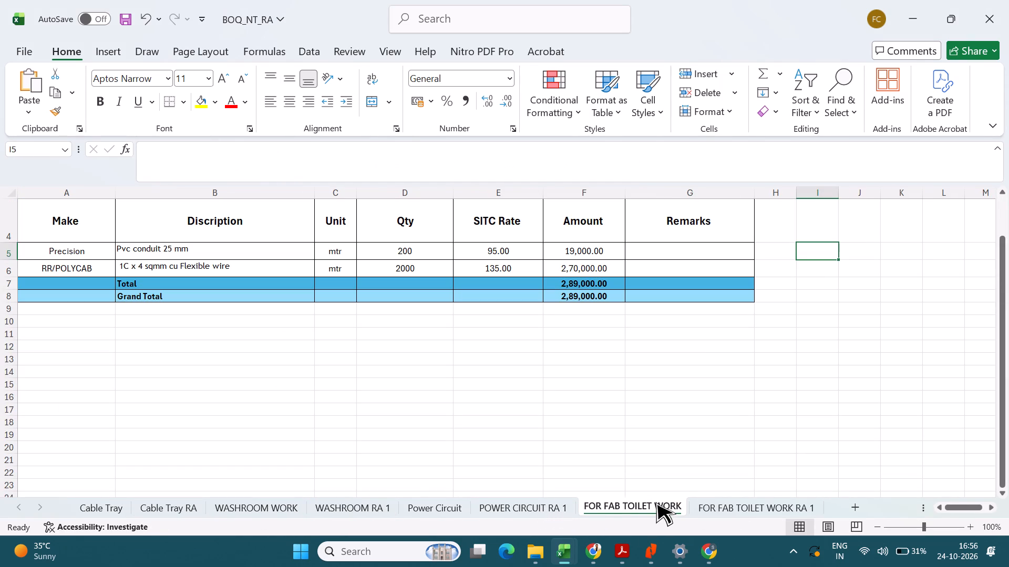
pyautogui.keyDown('ctrl'); pyautogui.click(705, 507); pyautogui.keyUp('ctrl')
pyautogui.moveTo(658, 508); pyautogui.dragTo(318, 496)
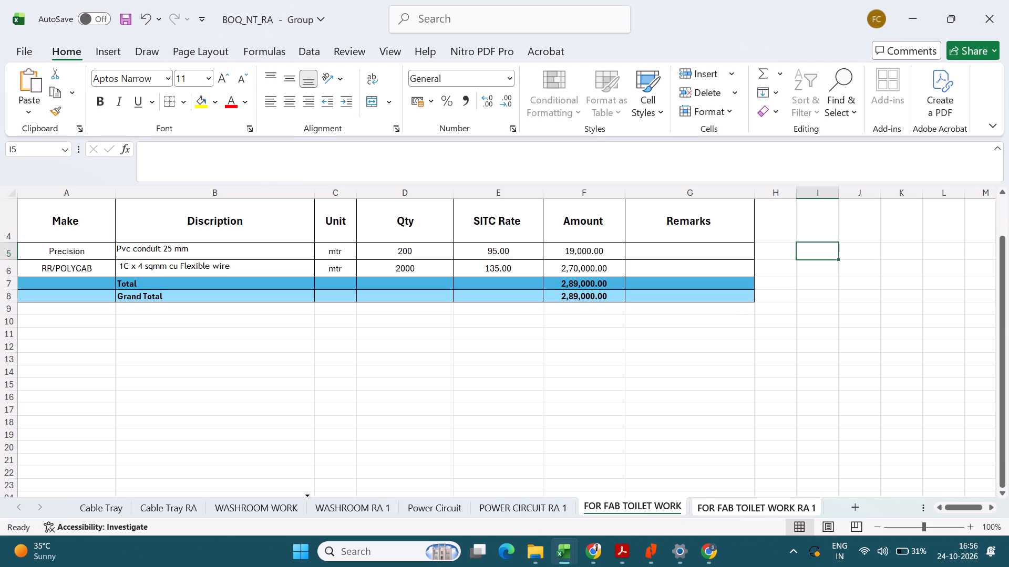
pyautogui.moveTo(318, 496); pyautogui.dragTo(220, 517)
pyautogui.click(348, 499)
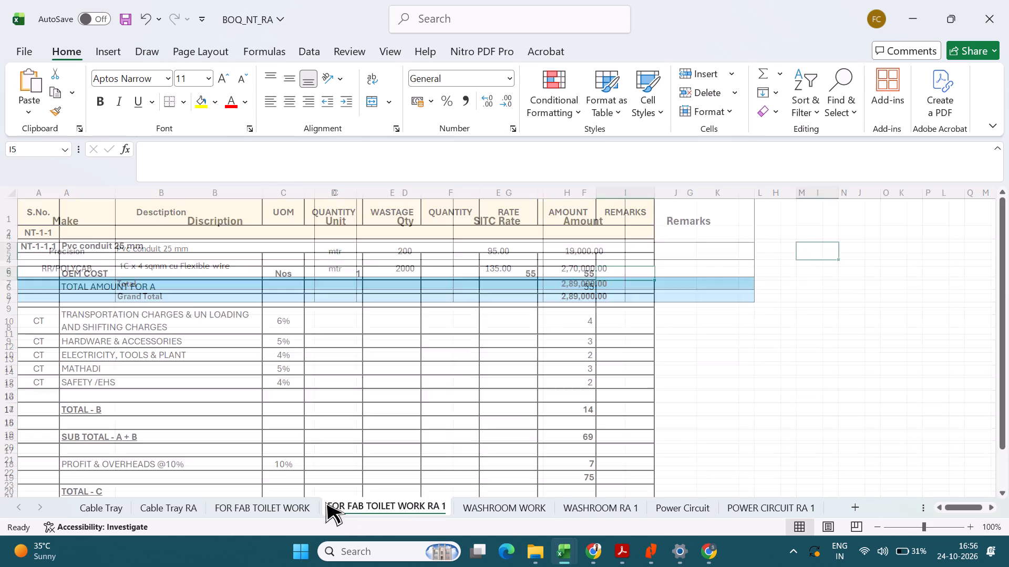
pyautogui.click(255, 510)
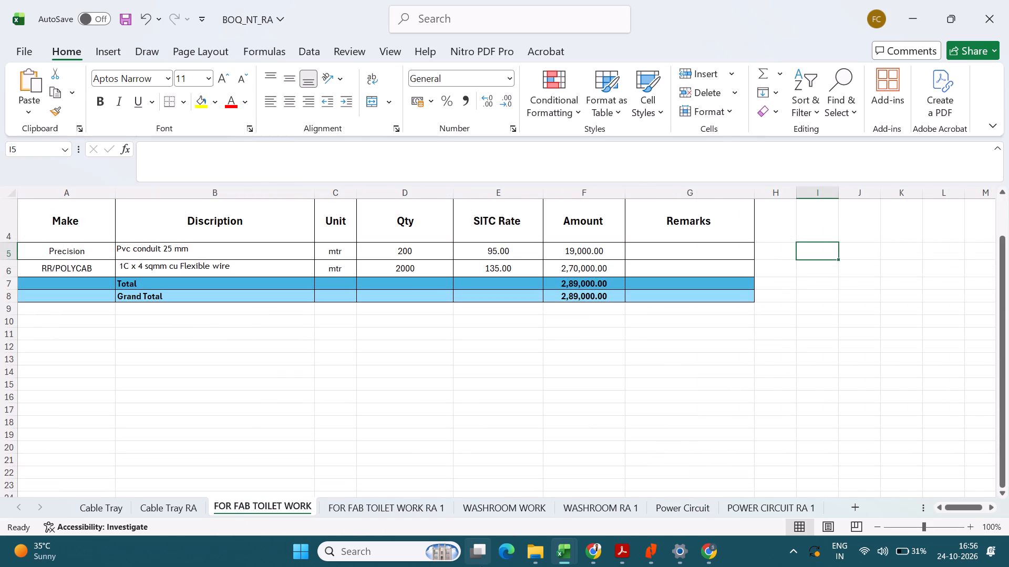